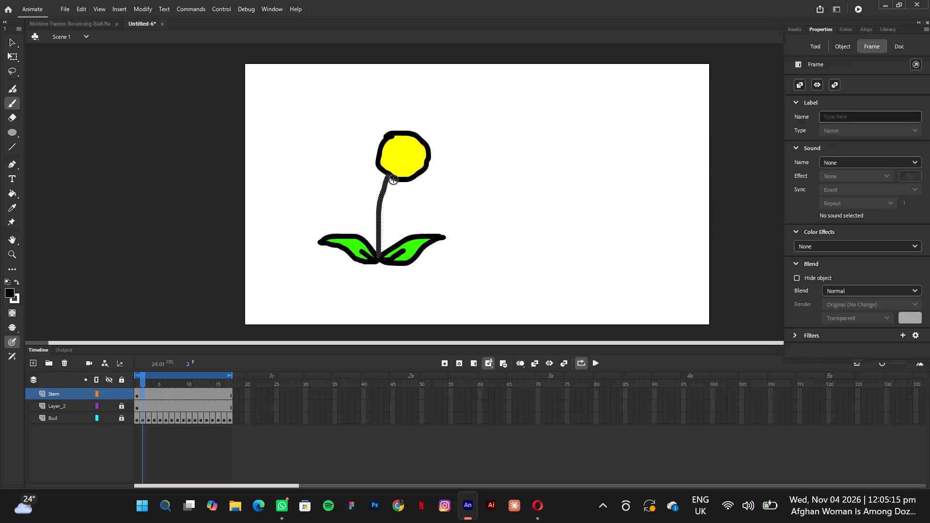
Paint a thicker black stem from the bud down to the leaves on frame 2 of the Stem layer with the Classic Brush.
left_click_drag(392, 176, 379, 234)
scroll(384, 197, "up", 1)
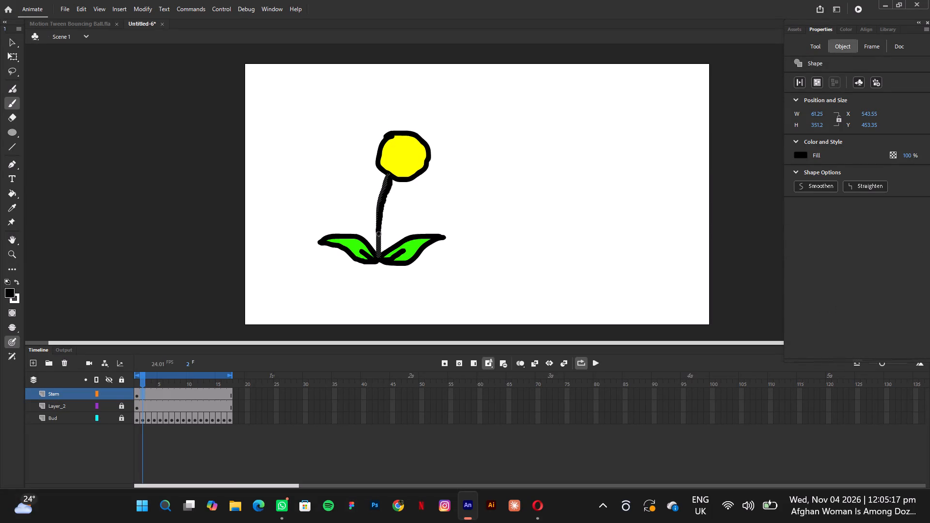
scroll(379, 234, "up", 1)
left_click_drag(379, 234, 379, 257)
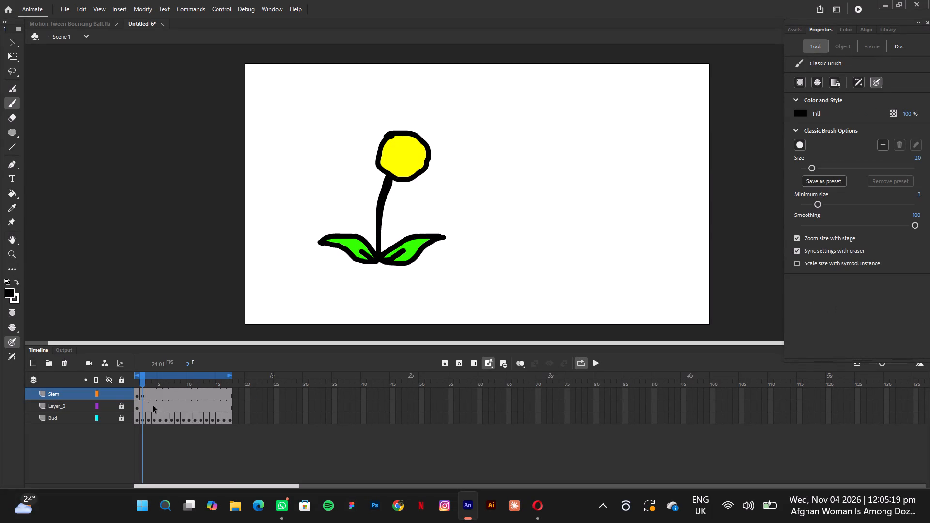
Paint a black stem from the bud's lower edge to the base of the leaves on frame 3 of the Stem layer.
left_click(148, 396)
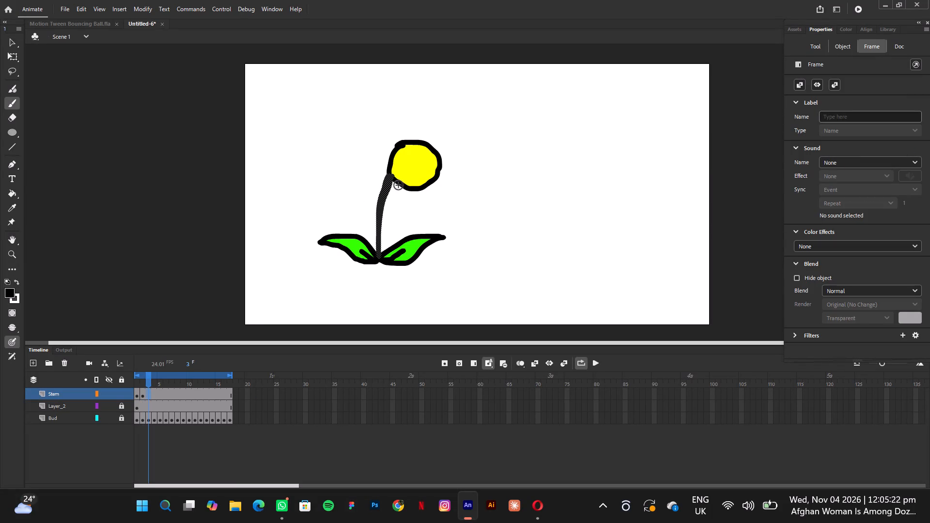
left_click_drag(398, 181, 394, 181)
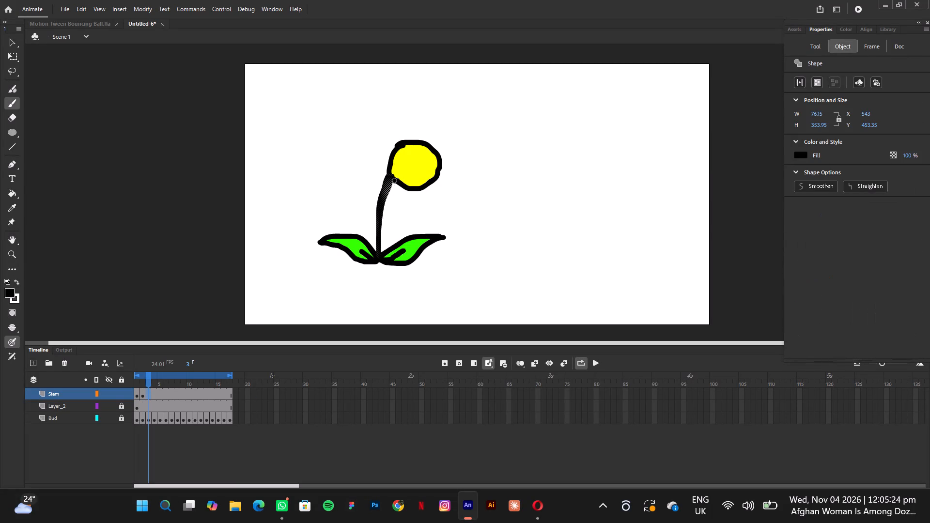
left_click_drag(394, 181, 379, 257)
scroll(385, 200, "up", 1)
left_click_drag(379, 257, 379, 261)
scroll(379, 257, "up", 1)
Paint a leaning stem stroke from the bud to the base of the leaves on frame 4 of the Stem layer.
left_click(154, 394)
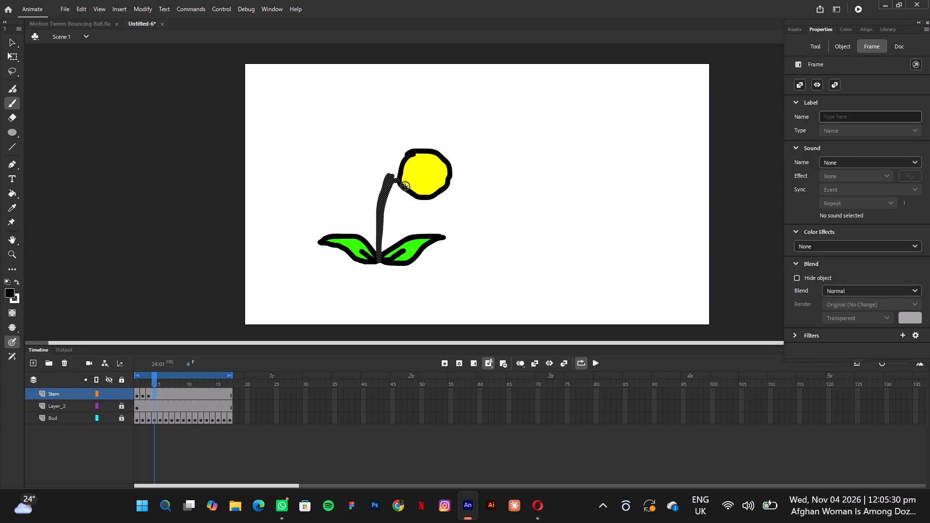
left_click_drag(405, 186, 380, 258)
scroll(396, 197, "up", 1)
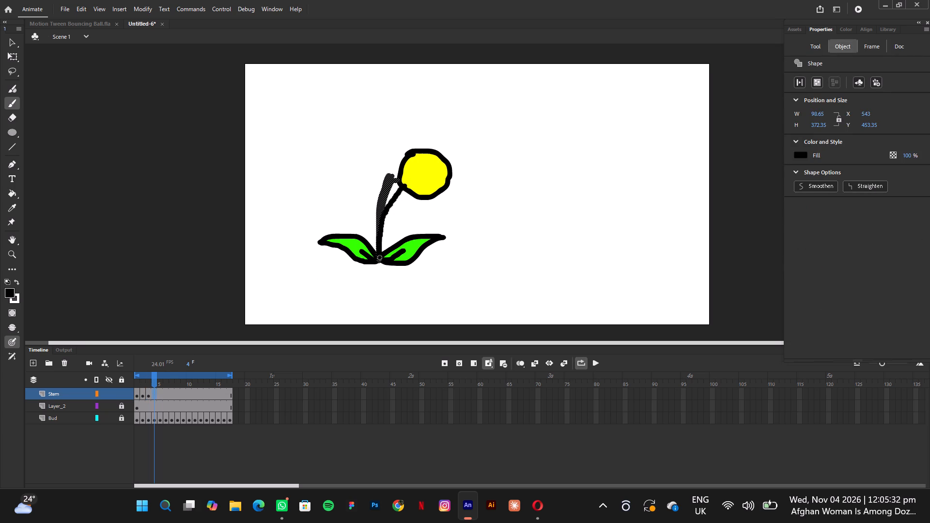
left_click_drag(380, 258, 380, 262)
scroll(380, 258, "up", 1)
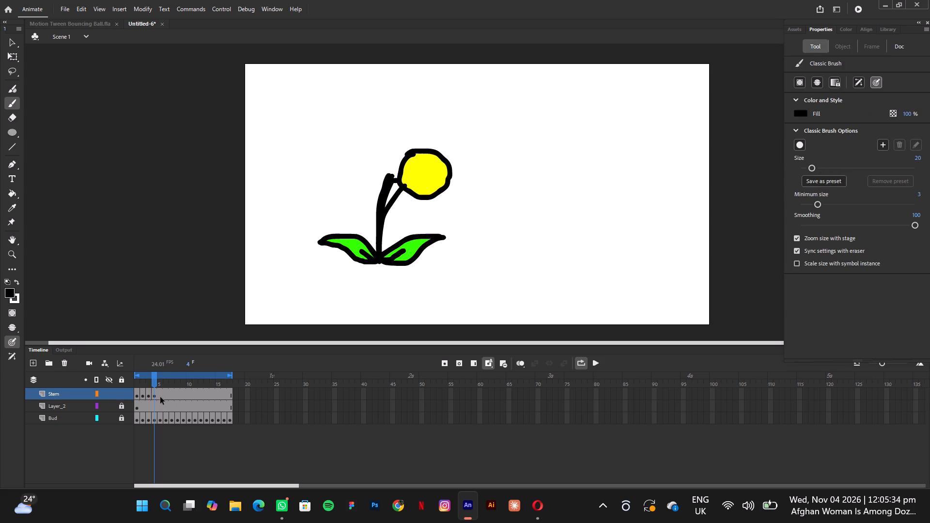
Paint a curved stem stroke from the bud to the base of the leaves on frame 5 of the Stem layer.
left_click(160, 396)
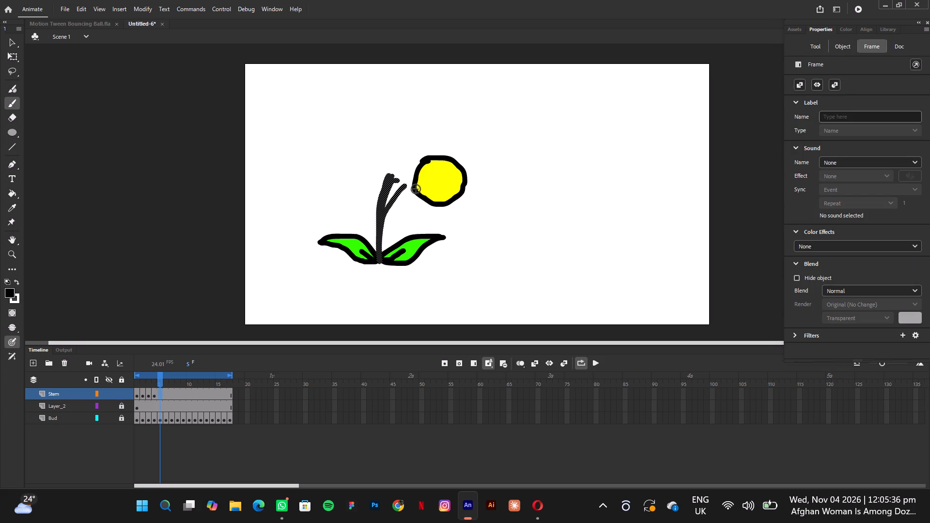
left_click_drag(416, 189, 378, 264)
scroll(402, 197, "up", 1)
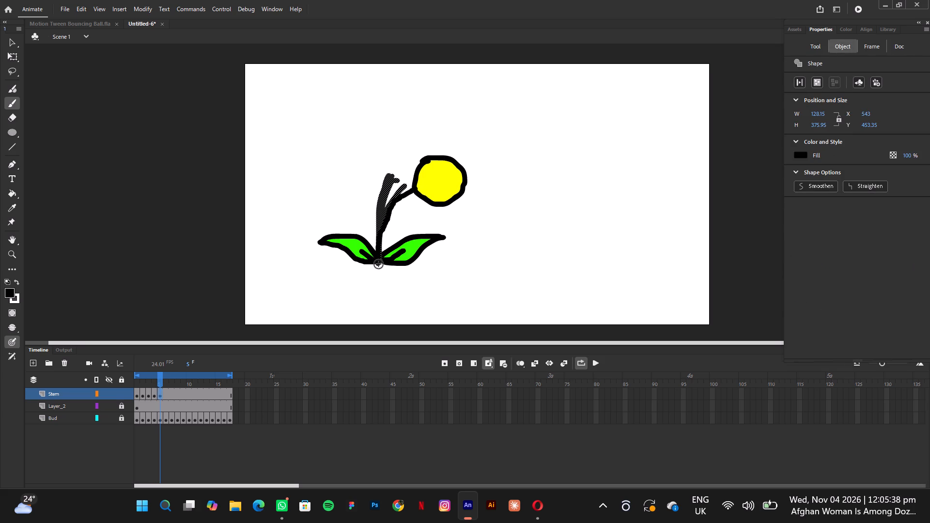
Scrub back and forth through the animation to review the painted stems against the moving bud.
left_click_drag(163, 378, 133, 379)
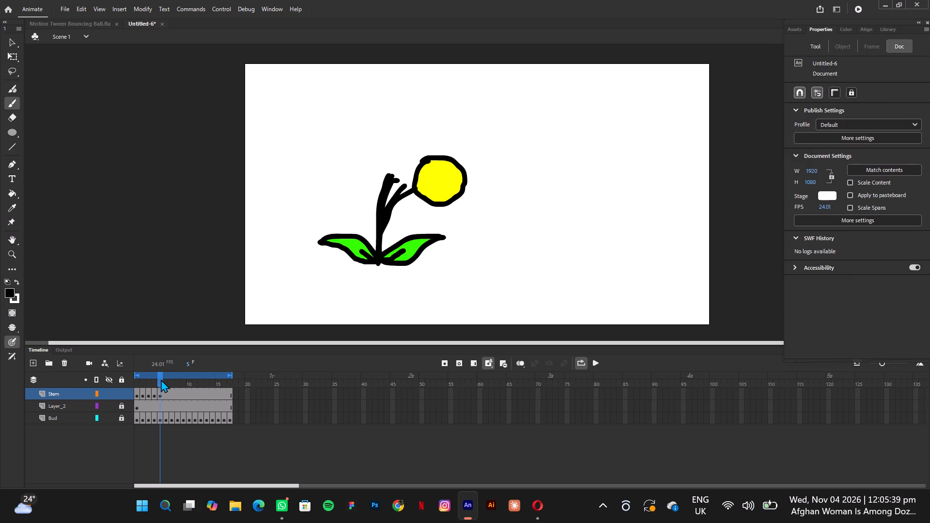
left_click_drag(157, 380, 160, 378)
scroll(134, 378, "down", 1)
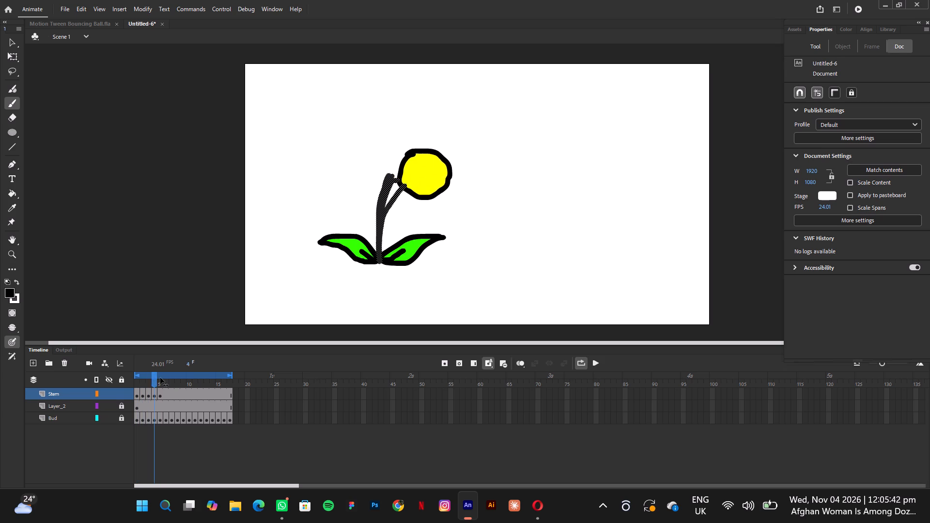
left_click_drag(160, 378, 221, 375)
scroll(160, 378, "down", 1)
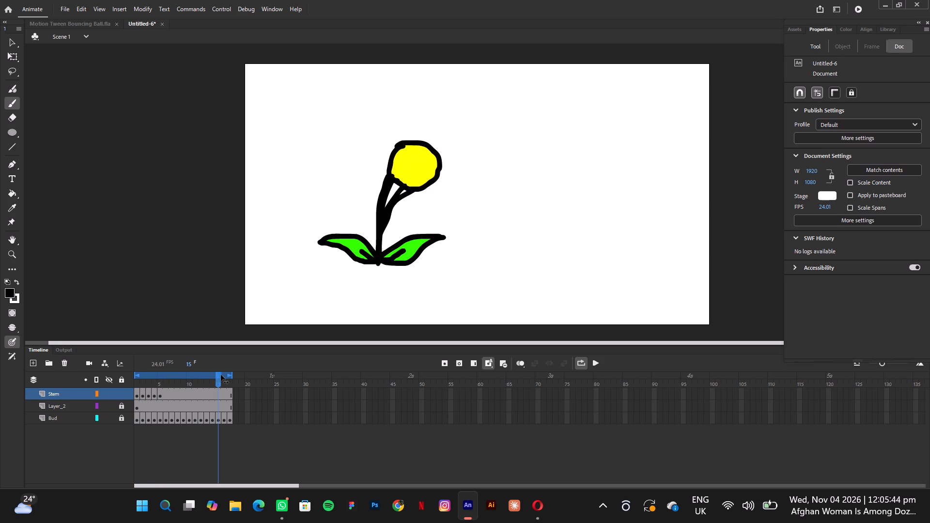
scroll(221, 375, "down", 1)
left_click_drag(221, 375, 138, 338)
scroll(138, 338, "down", 1)
left_click_drag(138, 338, 144, 341)
scroll(146, 344, "down", 1)
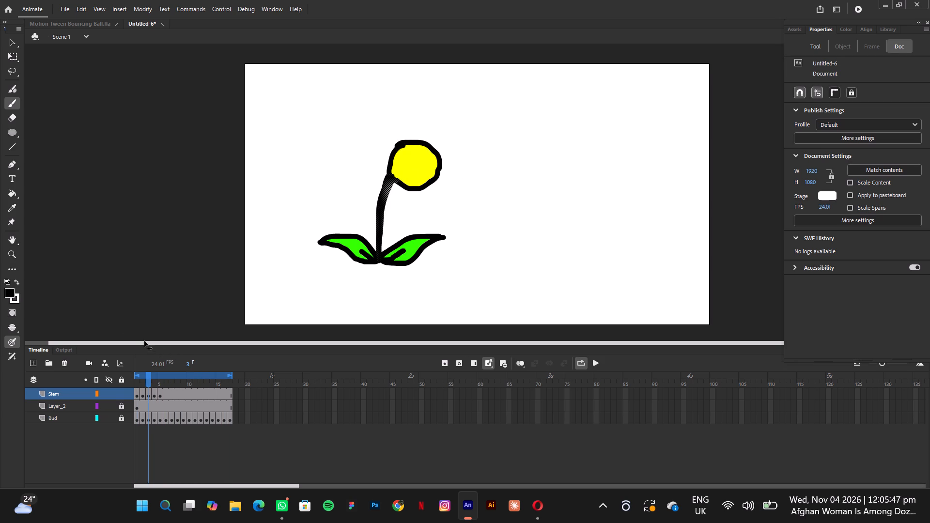
scroll(144, 341, "down", 1)
left_click_drag(144, 341, 100, 313)
scroll(100, 313, "down", 1)
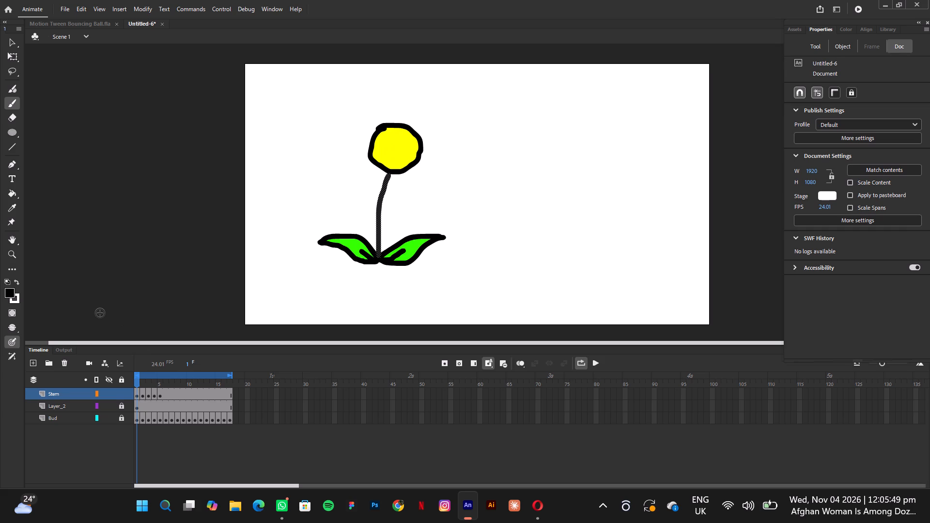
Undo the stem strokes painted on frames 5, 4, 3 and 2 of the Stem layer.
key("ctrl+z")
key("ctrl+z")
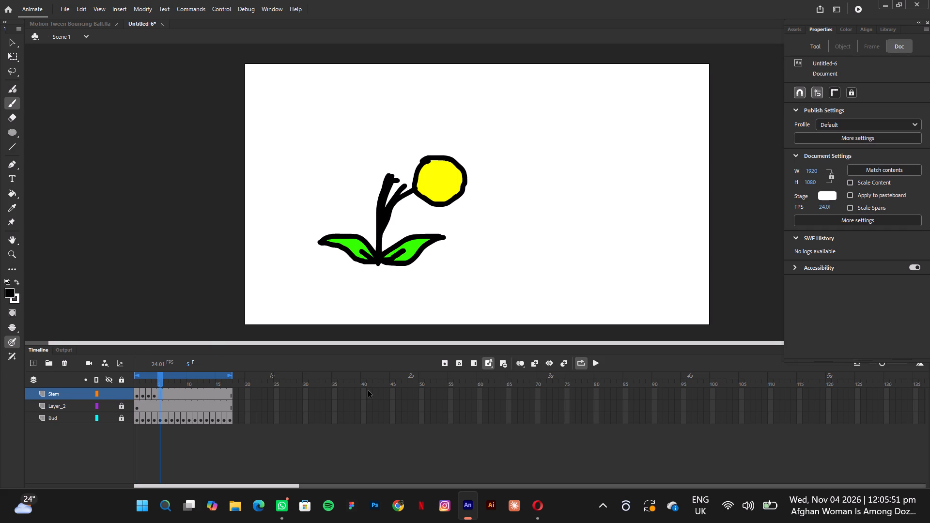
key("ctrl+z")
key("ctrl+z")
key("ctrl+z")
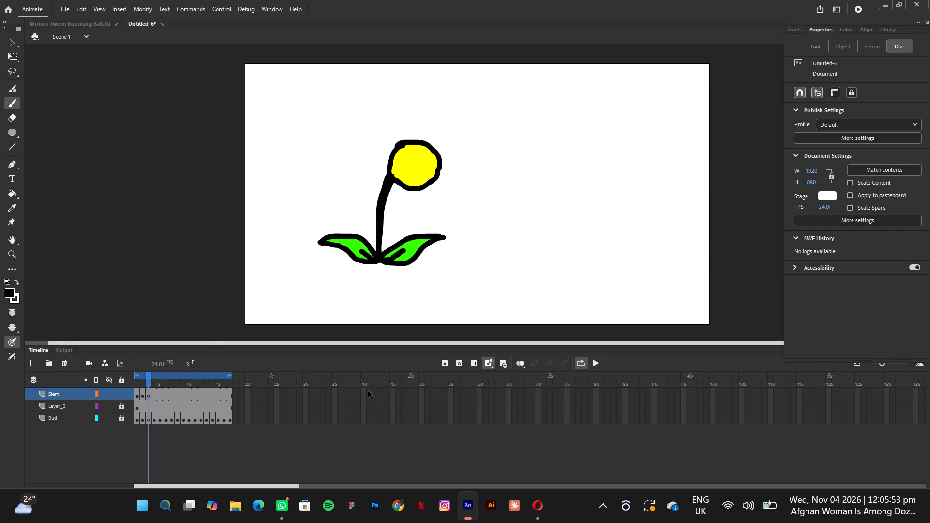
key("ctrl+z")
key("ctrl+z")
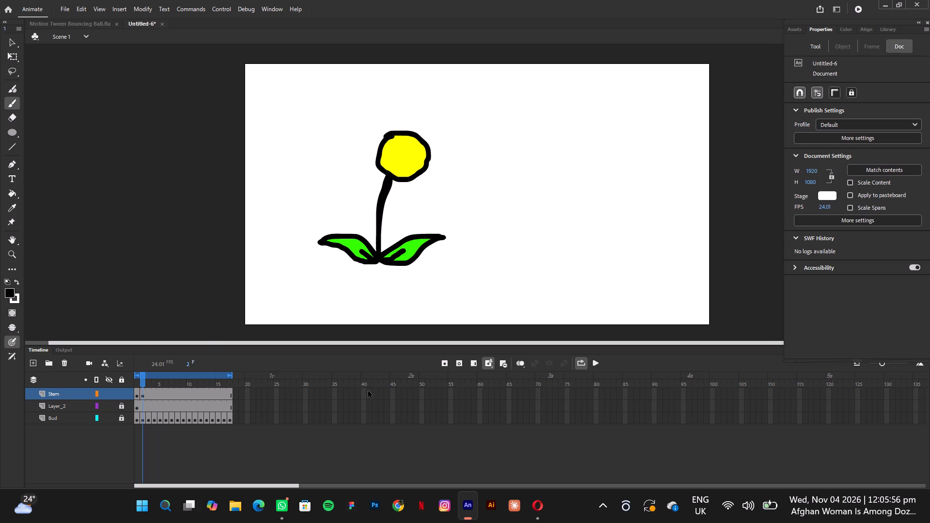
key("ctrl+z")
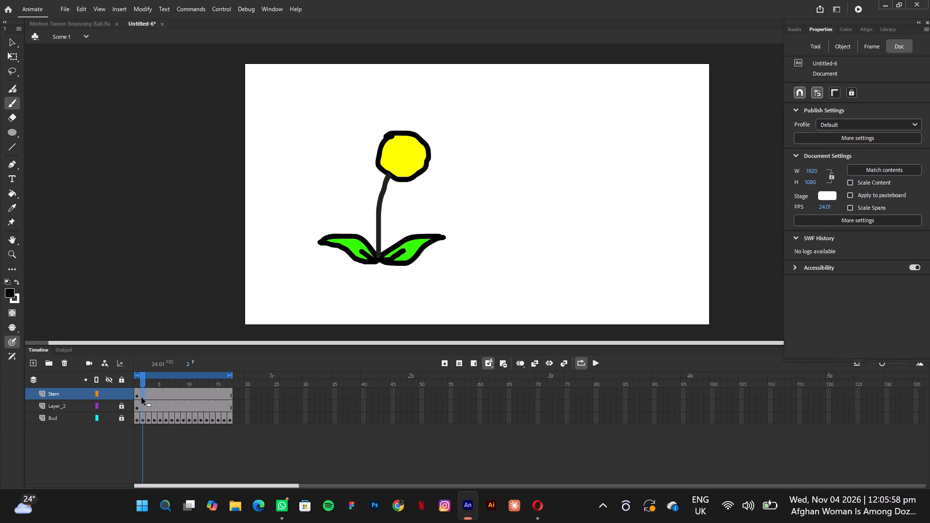
Scrub through the first seven frames to compare the original stem with the bud's motion.
left_click(138, 396)
left_click(144, 395)
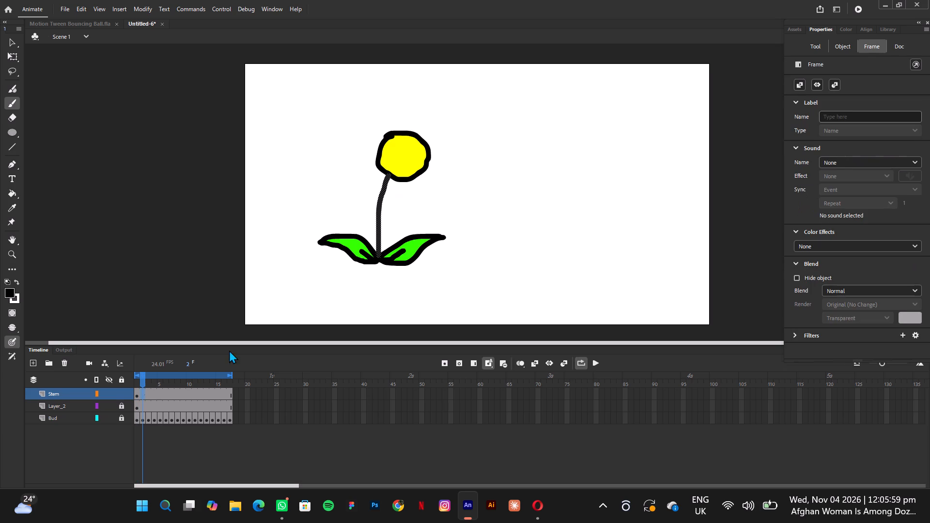
left_click(139, 397)
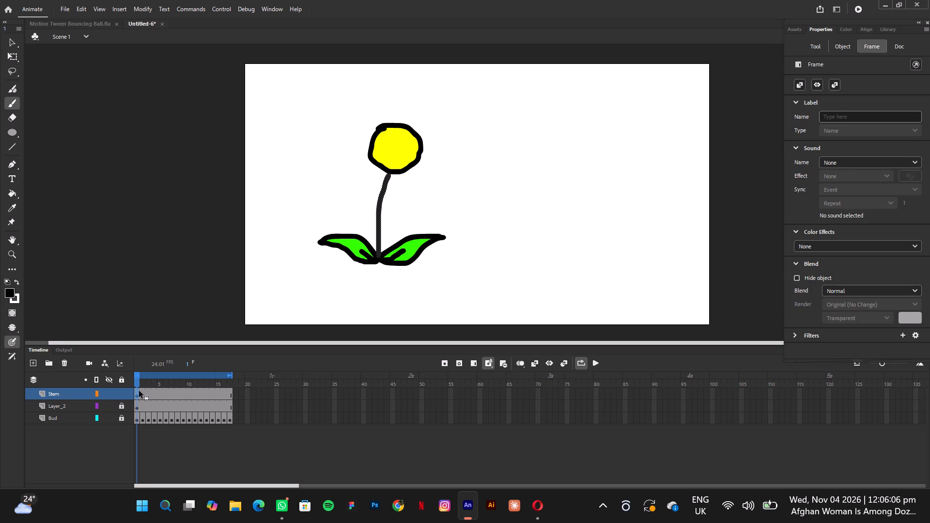
left_click_drag(137, 382, 163, 384)
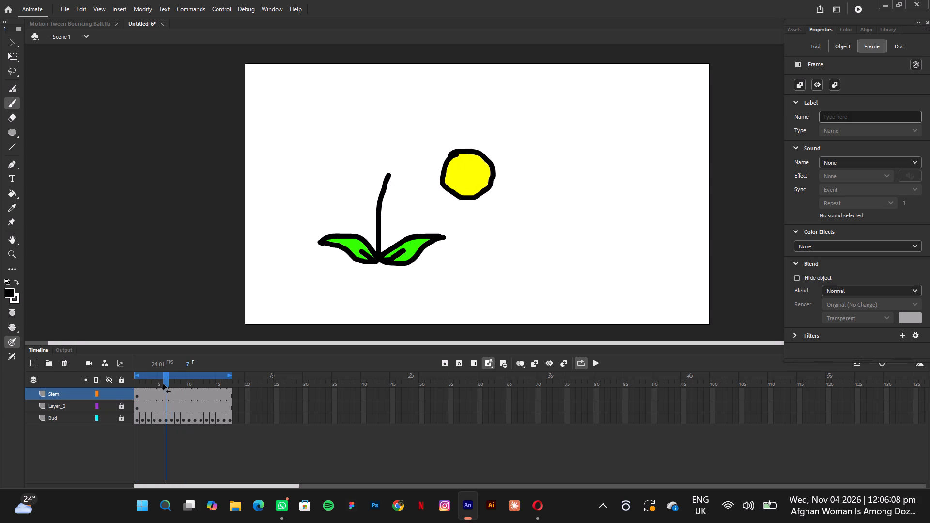
left_click_drag(163, 384, 136, 371)
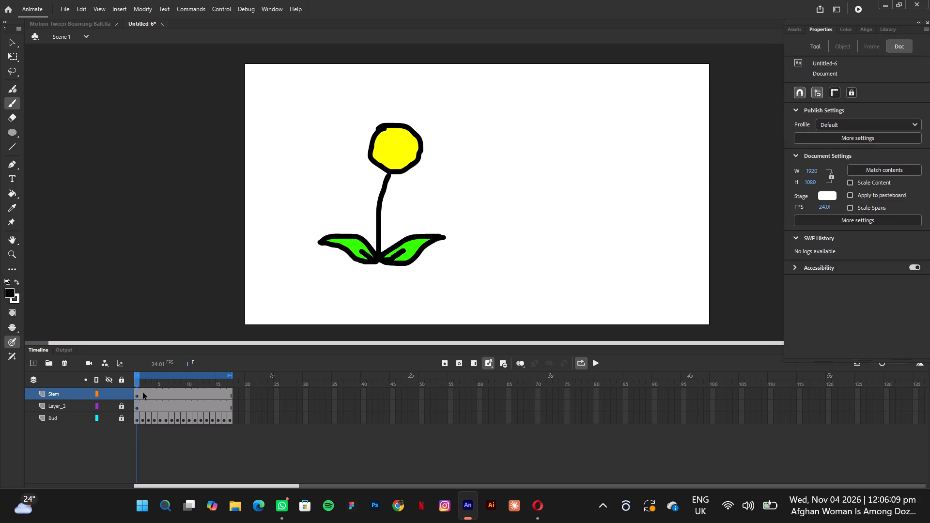
Move the existing stem on frame 2 of the Stem layer to meet the bud, at about X 561.6, Y 457.4.
left_click(136, 396)
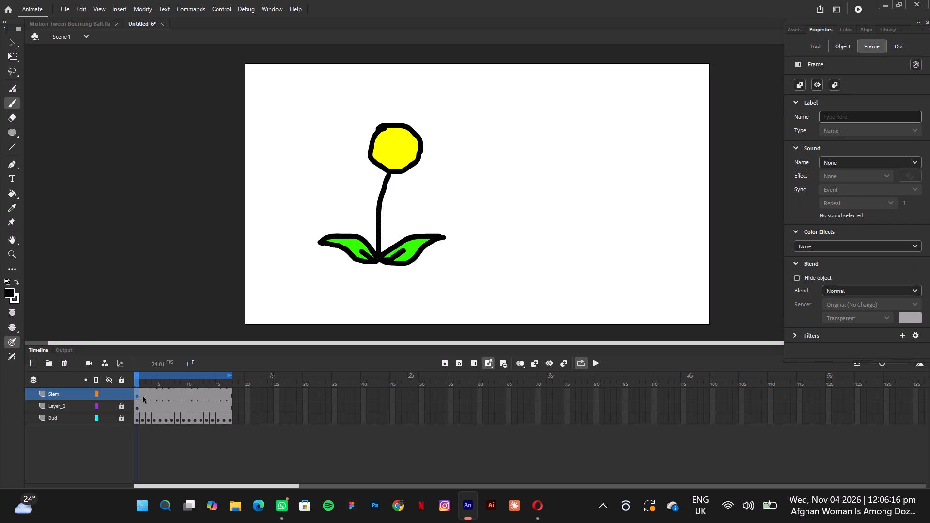
left_click(142, 396)
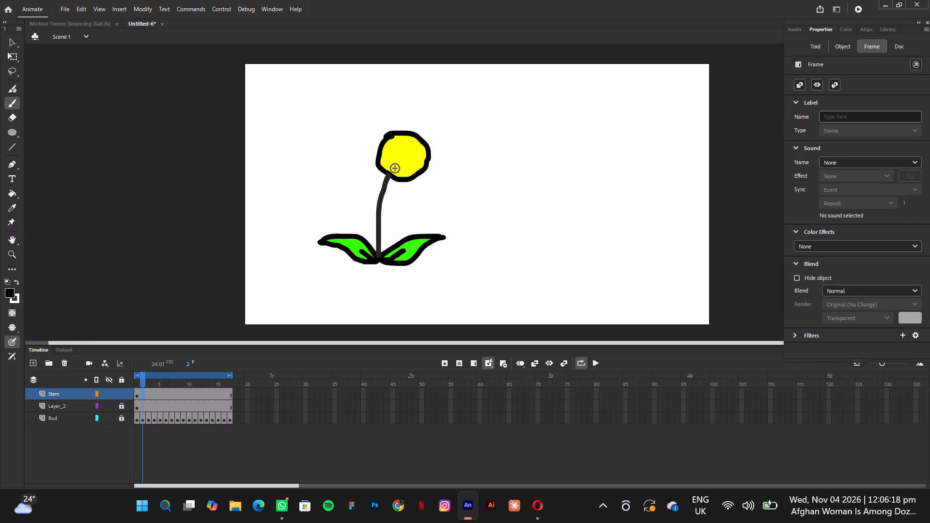
left_click(14, 41)
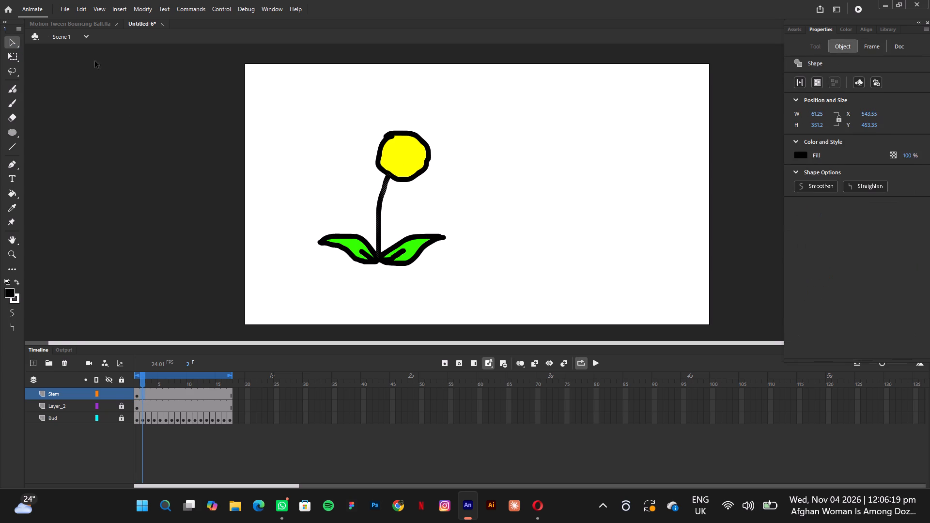
left_click(387, 179)
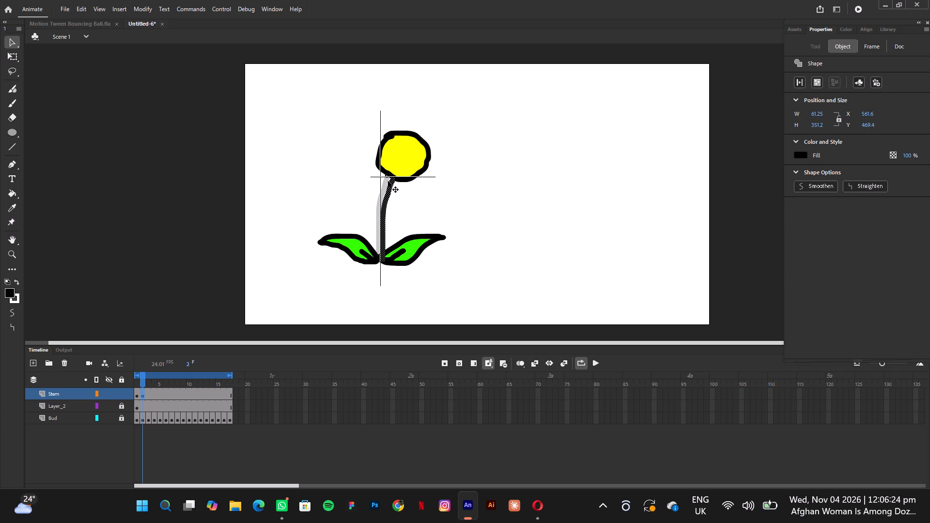
left_click(384, 260)
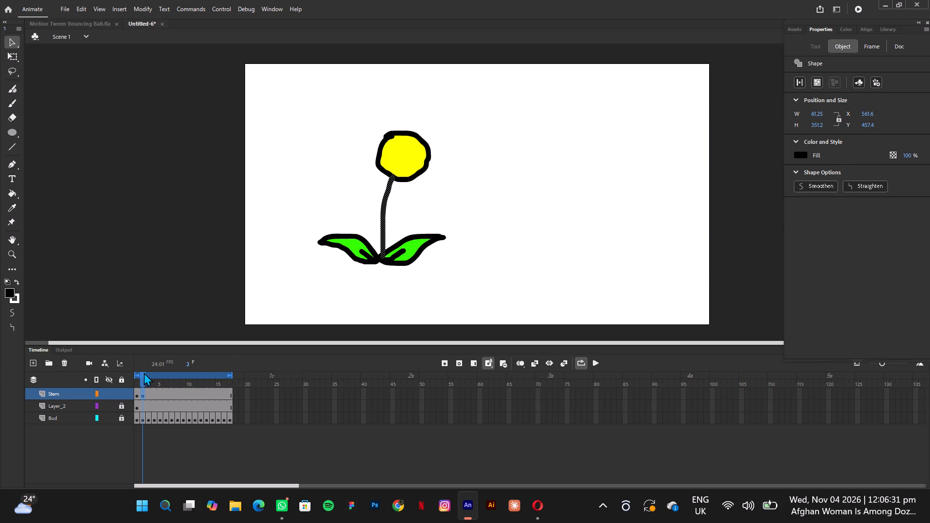
Scrub through frames 1 to 17 to check the moved stem against the bud's motion.
left_click_drag(140, 372, 142, 375)
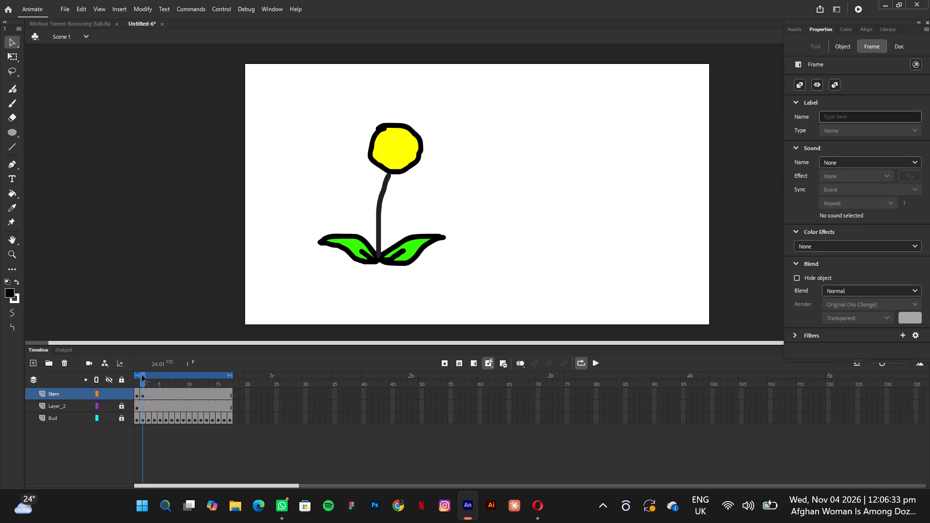
left_click_drag(142, 375, 183, 378)
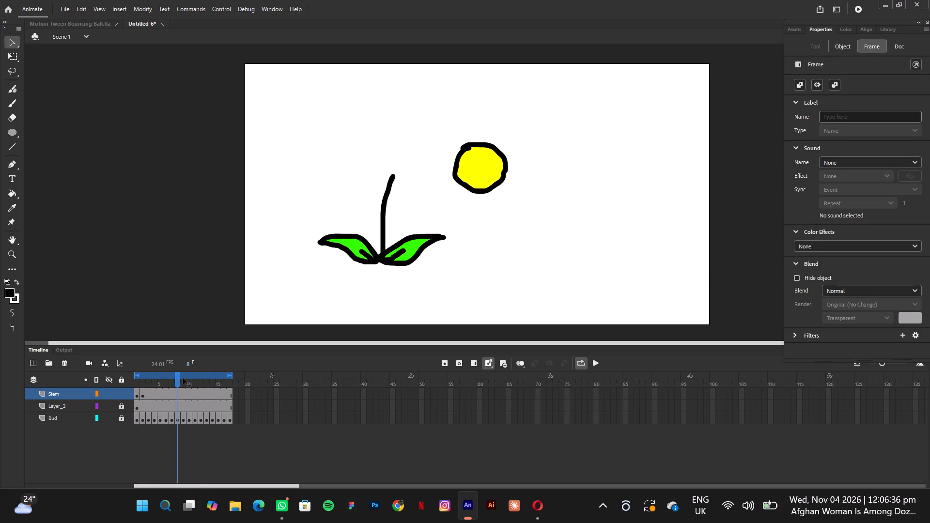
left_click_drag(183, 378, 249, 365)
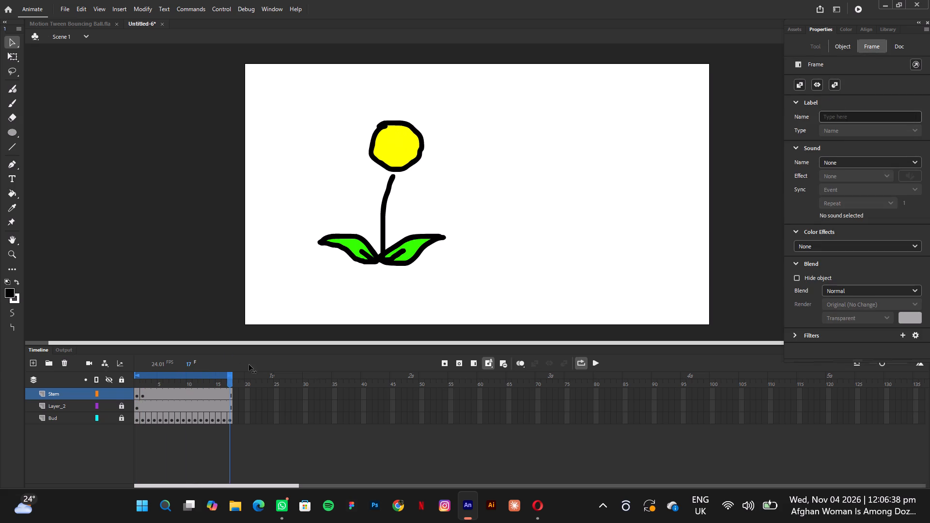
left_click_drag(249, 365, 224, 371)
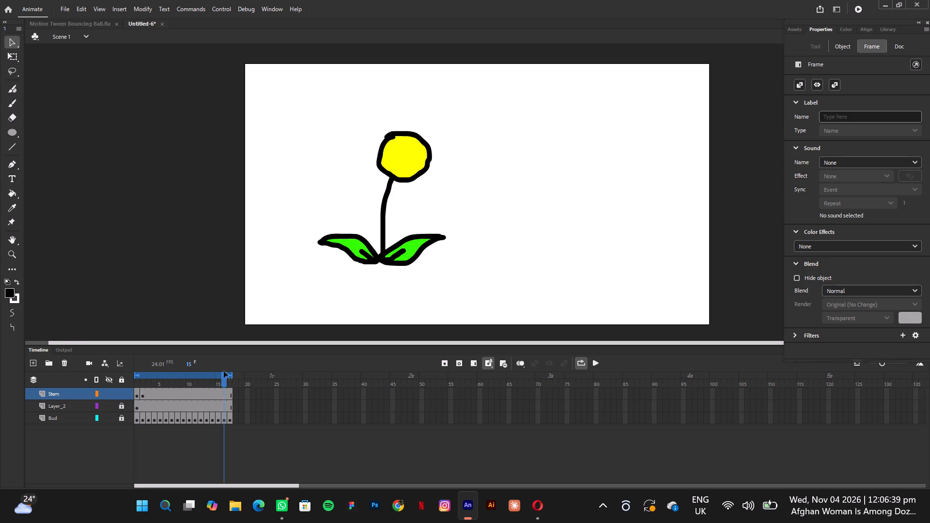
left_click_drag(224, 371, 127, 367)
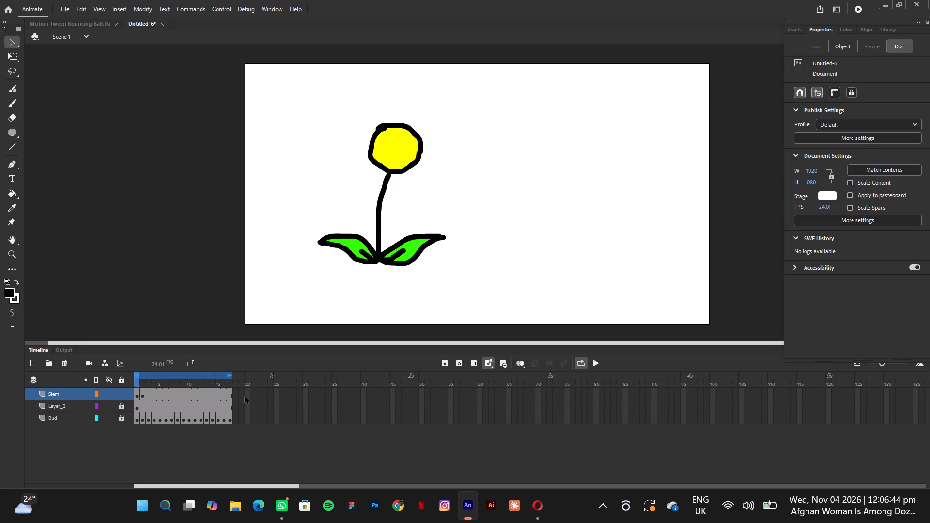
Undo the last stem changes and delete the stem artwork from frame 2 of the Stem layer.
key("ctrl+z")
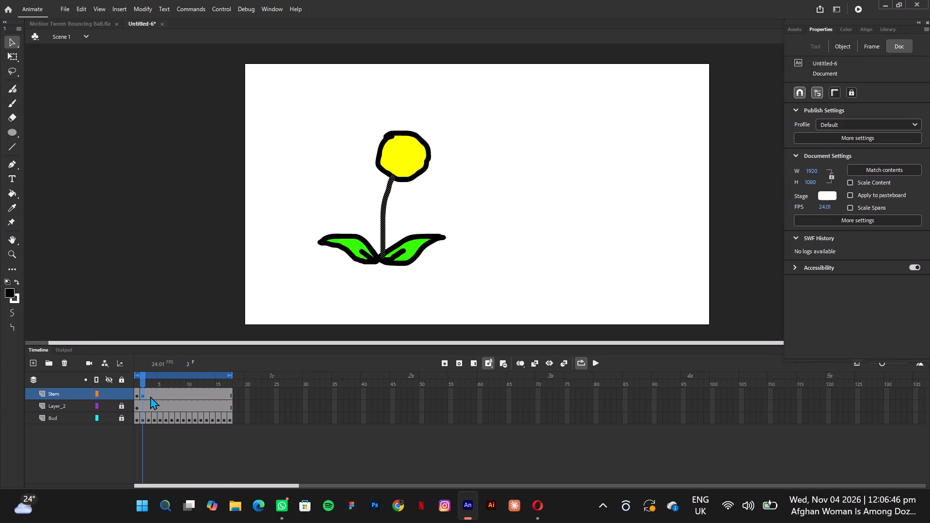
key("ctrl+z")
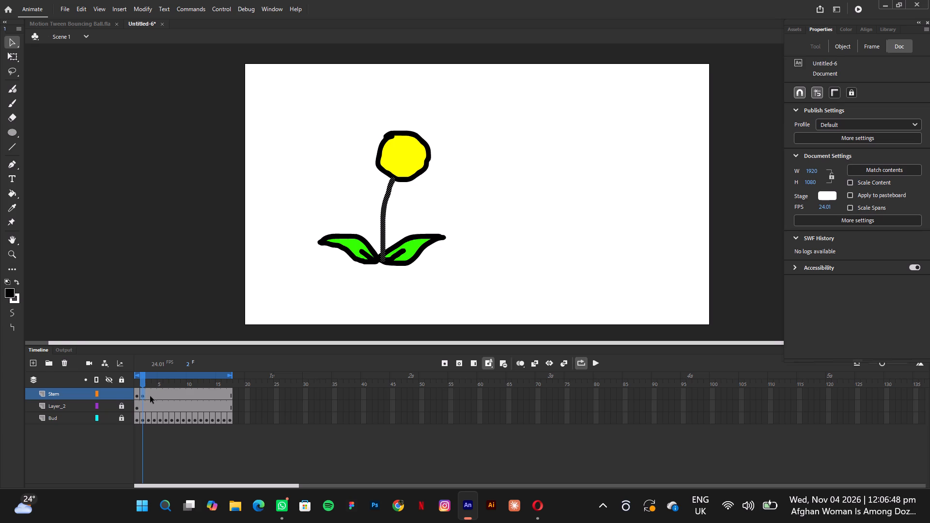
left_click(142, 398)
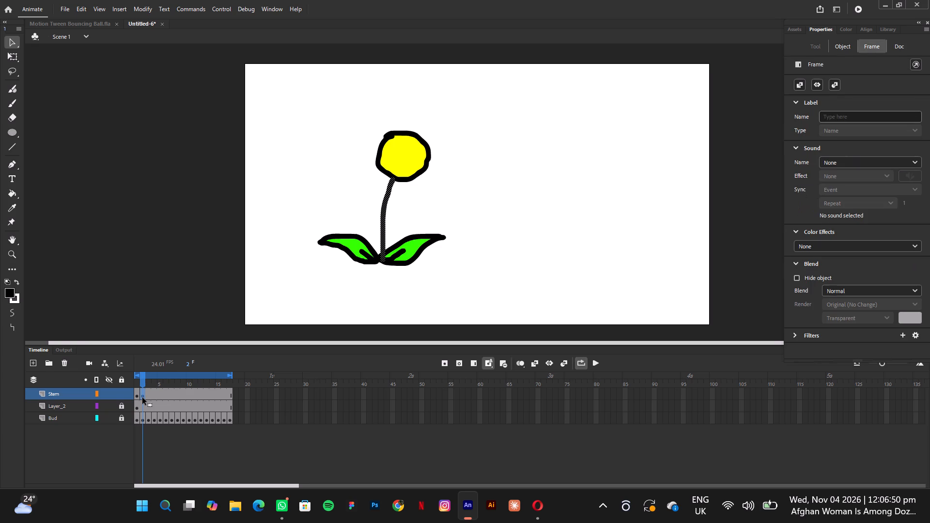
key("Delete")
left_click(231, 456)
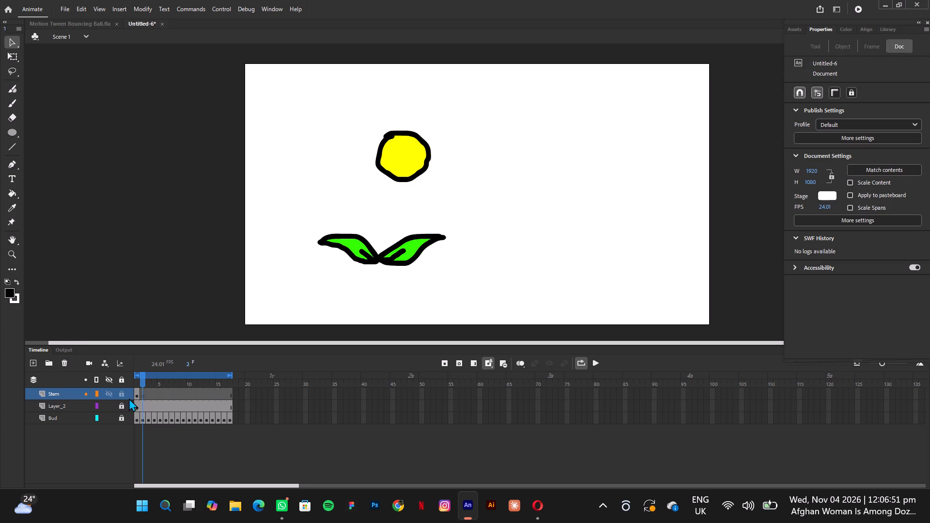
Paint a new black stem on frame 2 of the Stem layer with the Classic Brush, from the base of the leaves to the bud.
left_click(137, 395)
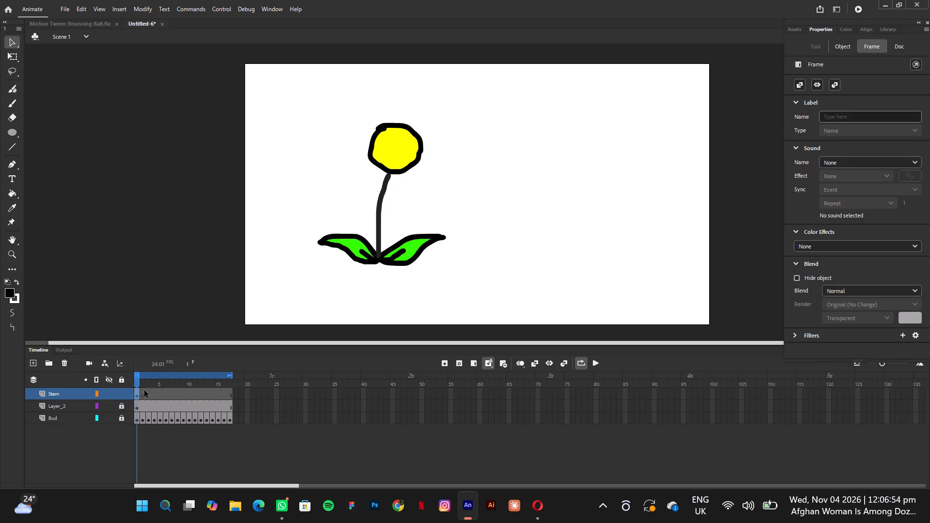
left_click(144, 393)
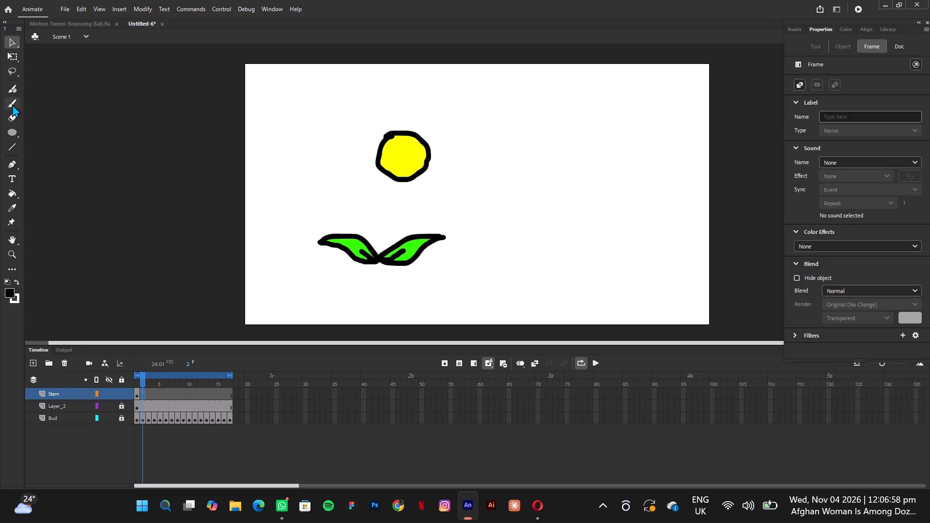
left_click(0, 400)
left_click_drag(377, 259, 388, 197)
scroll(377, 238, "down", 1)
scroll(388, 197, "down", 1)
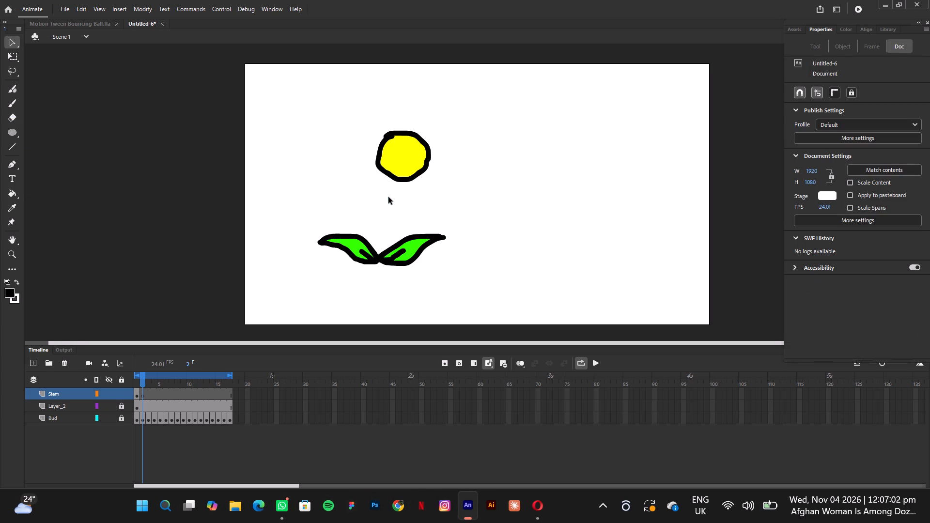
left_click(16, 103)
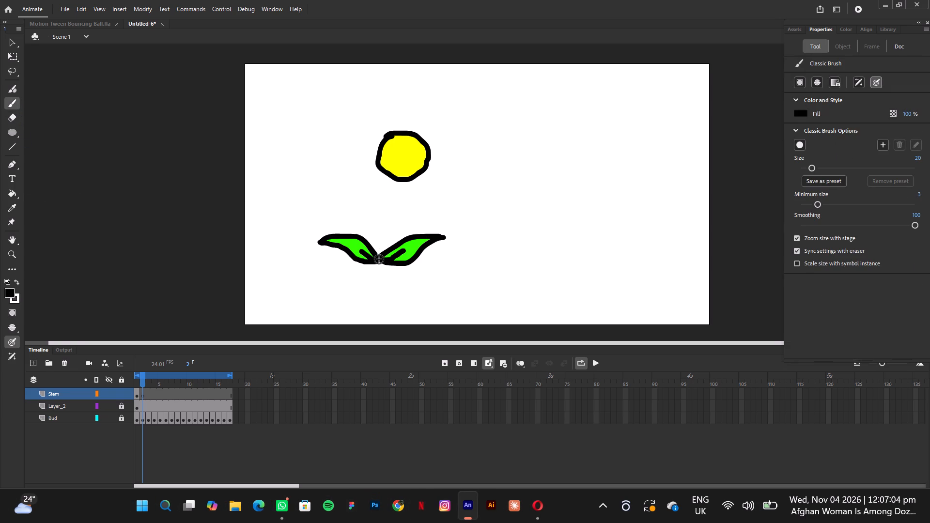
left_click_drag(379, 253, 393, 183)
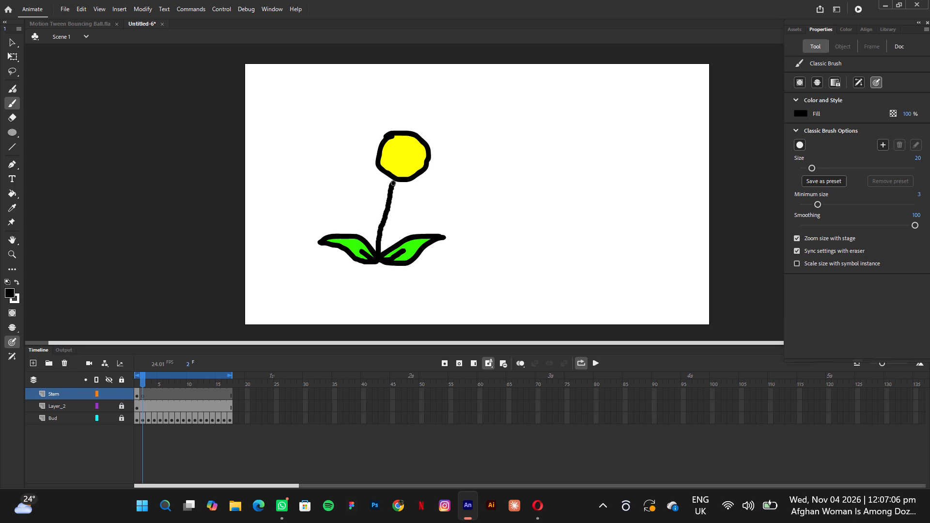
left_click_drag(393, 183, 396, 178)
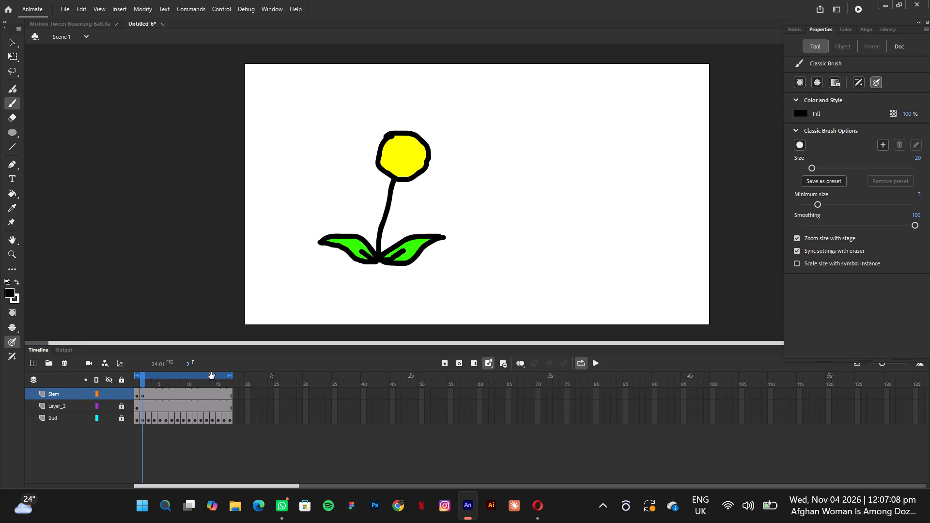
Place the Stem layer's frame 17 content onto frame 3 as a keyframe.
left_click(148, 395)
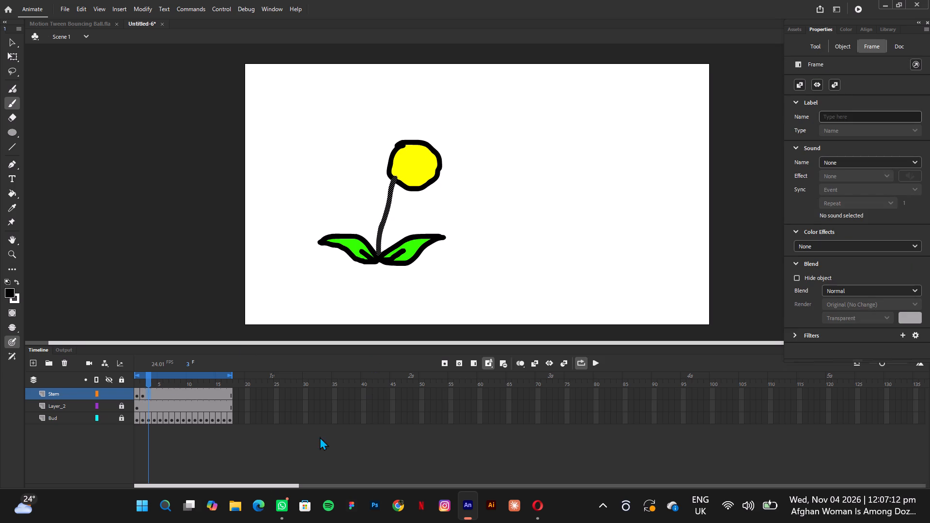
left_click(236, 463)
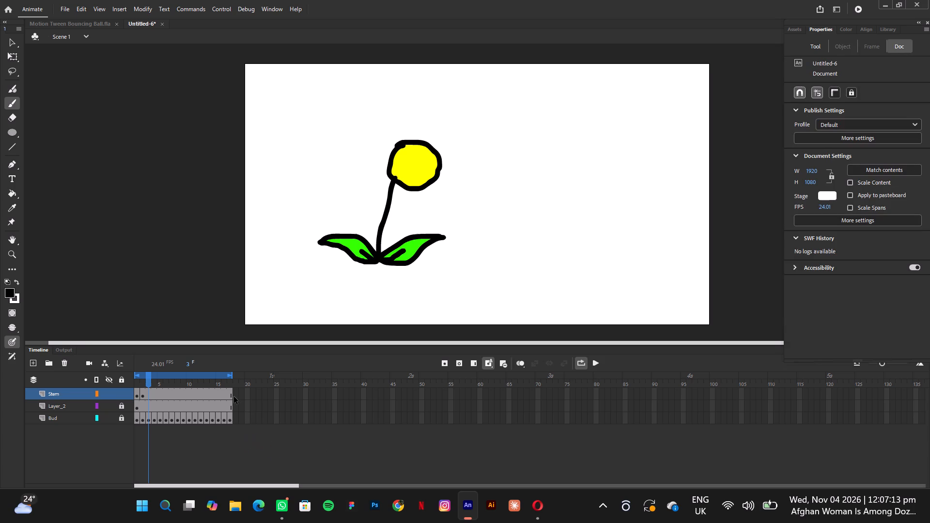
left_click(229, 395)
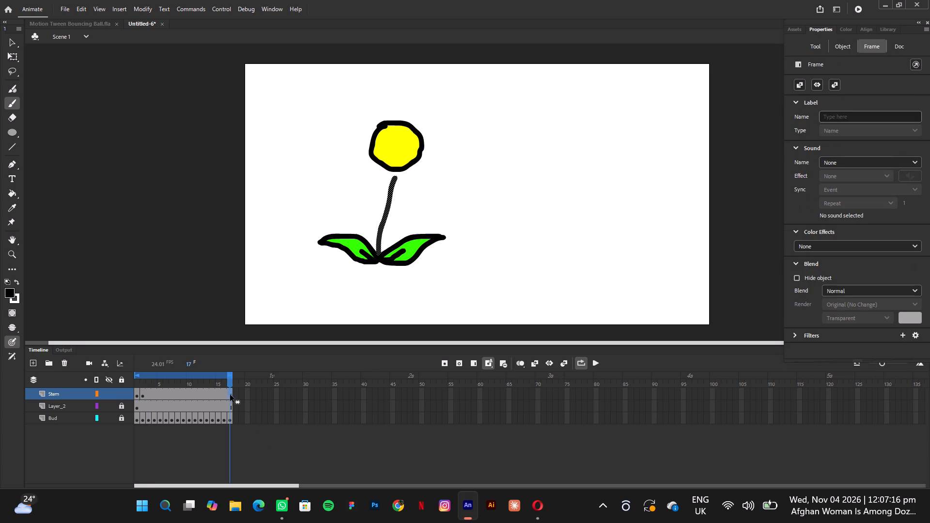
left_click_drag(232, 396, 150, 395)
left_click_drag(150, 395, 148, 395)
Scrub through frames 1 to 12 to compare the repainted stem with the bud's motion.
left_click_drag(147, 380, 144, 380)
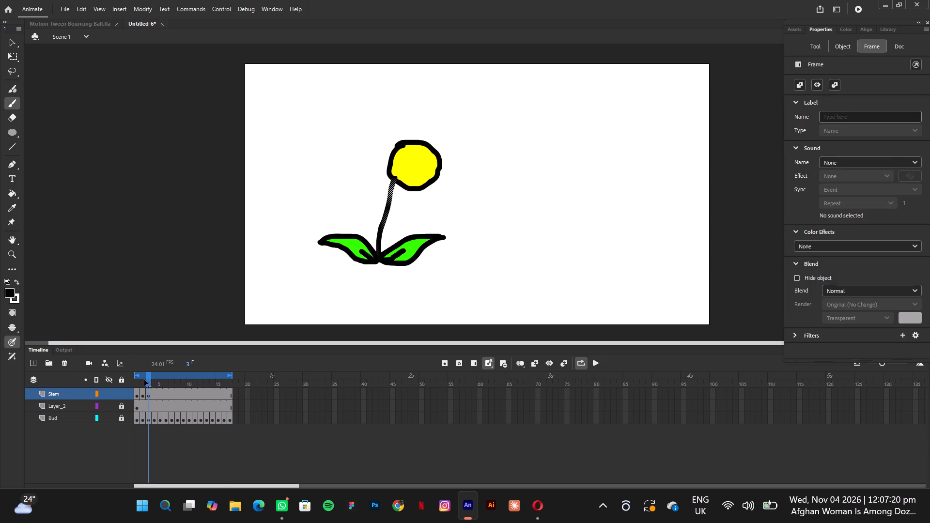
left_click_drag(144, 380, 143, 378)
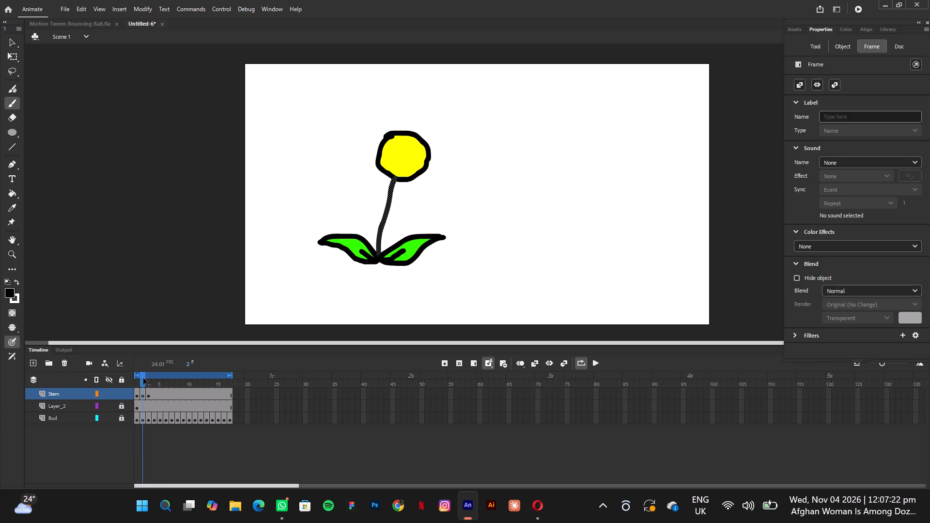
left_click_drag(143, 378, 135, 379)
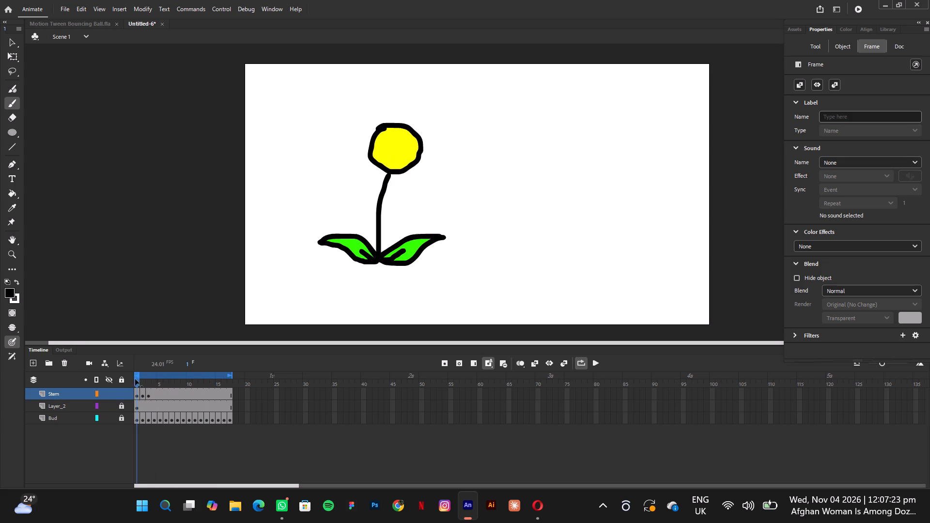
left_click_drag(135, 379, 210, 381)
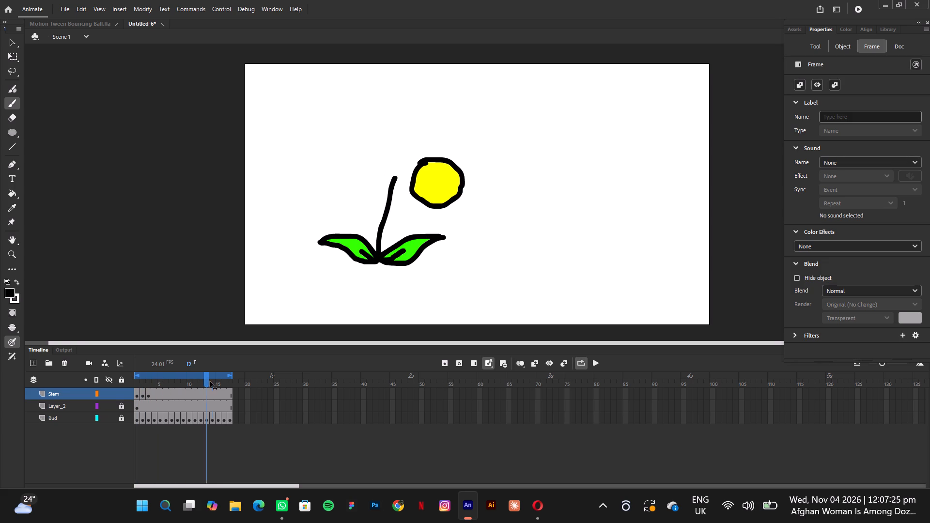
left_click_drag(210, 381, 155, 368)
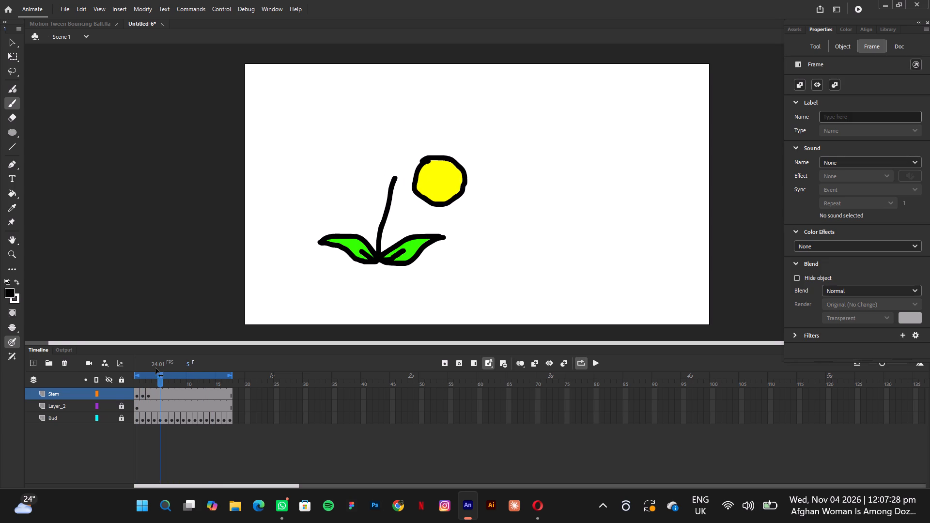
left_click_drag(155, 368, 141, 370)
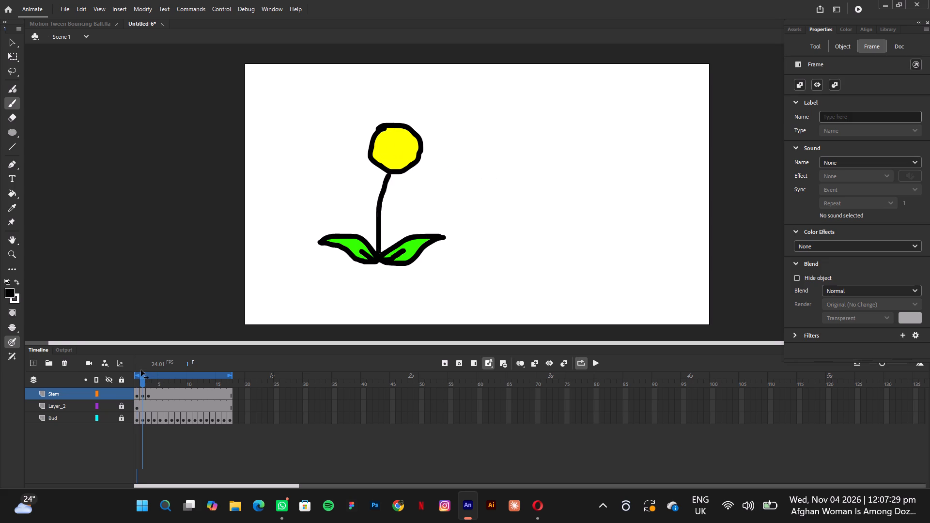
left_click_drag(141, 370, 165, 376)
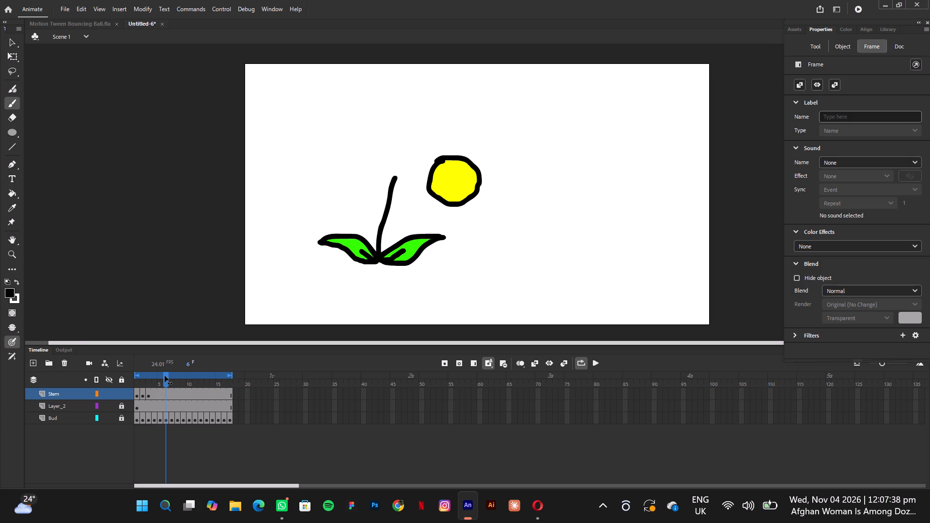
left_click_drag(165, 376, 157, 374)
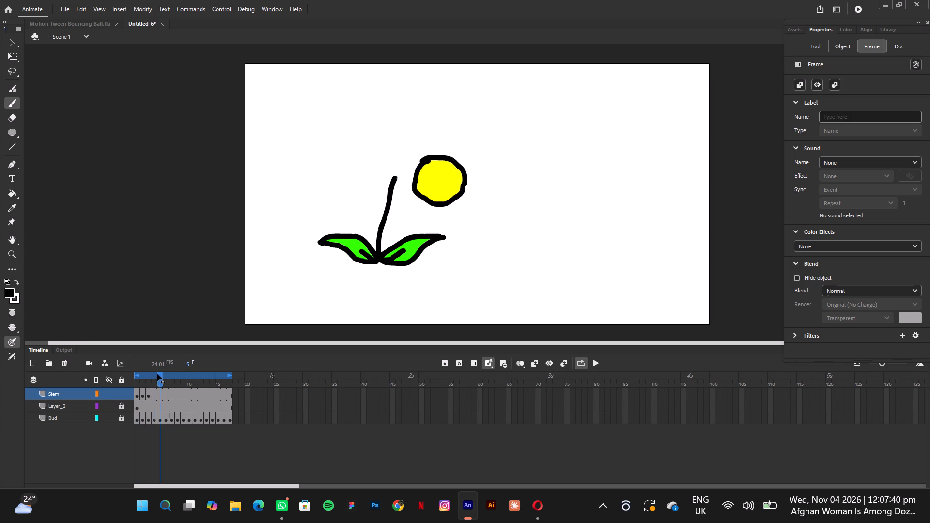
left_click_drag(157, 374, 142, 370)
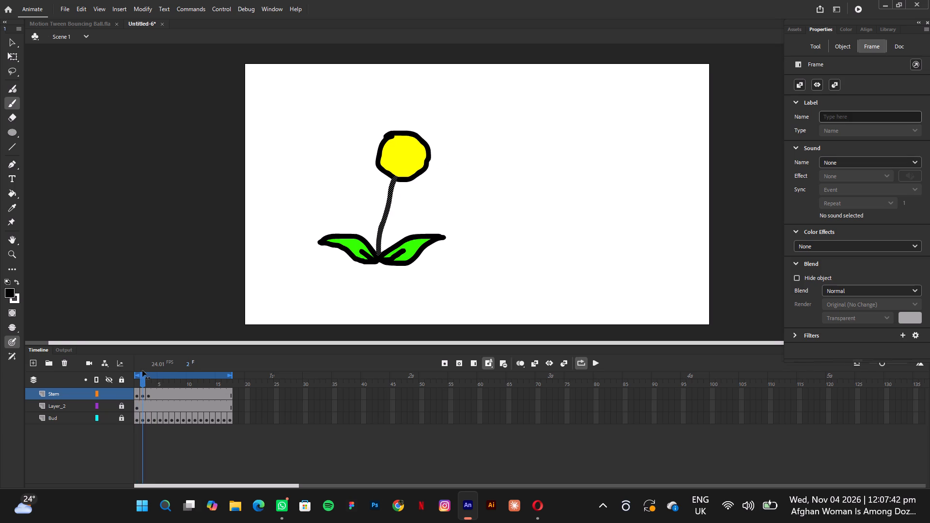
left_click_drag(142, 370, 156, 375)
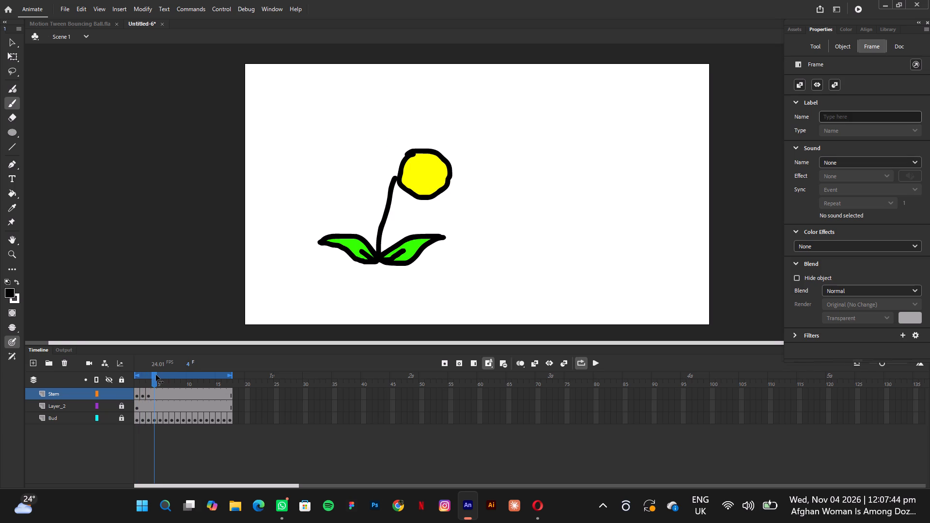
left_click_drag(156, 375, 156, 375)
left_click_drag(156, 375, 155, 375)
left_click_drag(155, 375, 88, 357)
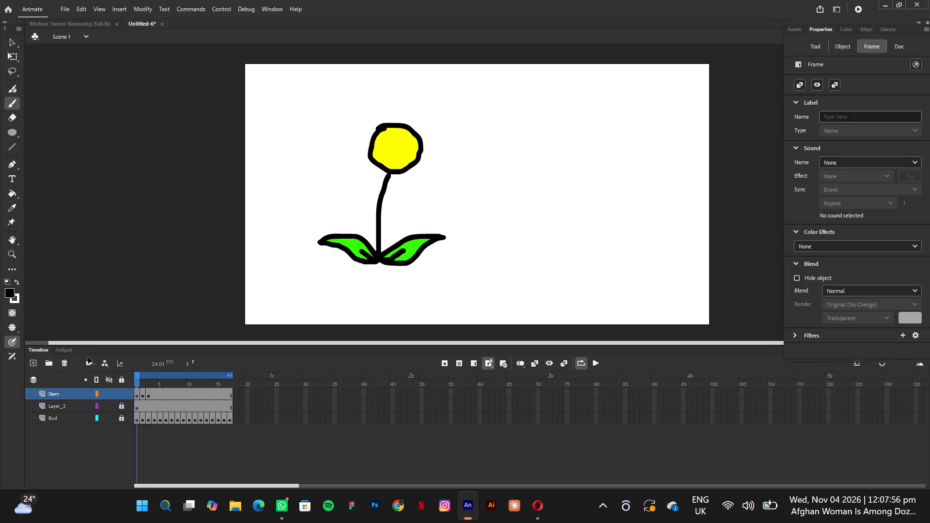
left_click_drag(88, 357, 80, 354)
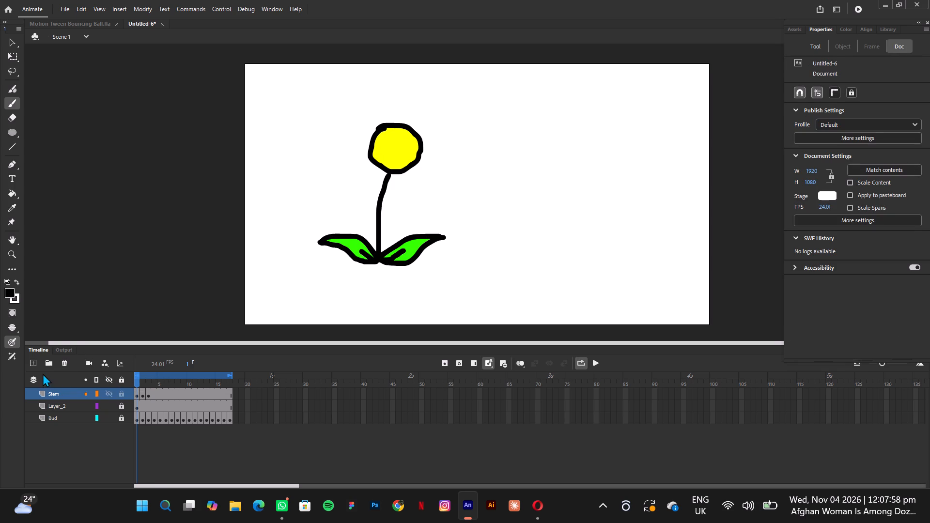
Delete the Stem layer.
left_click(64, 365)
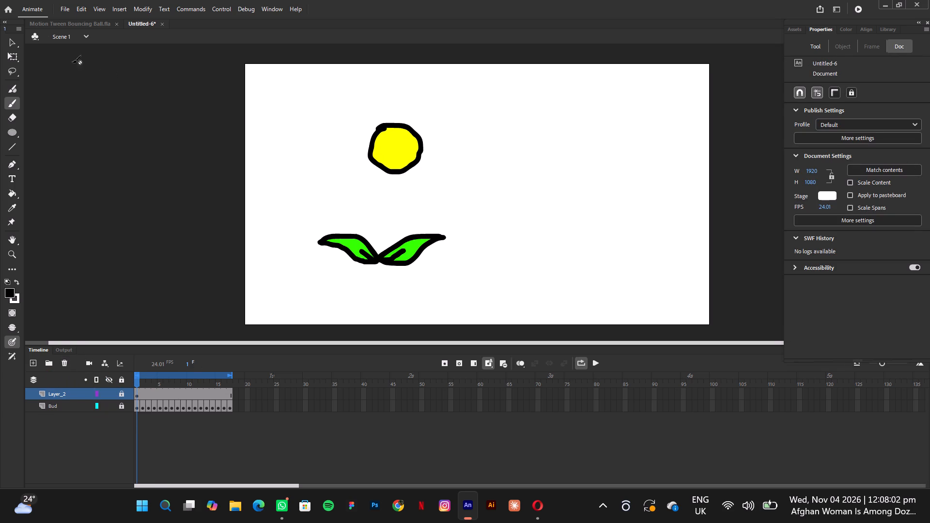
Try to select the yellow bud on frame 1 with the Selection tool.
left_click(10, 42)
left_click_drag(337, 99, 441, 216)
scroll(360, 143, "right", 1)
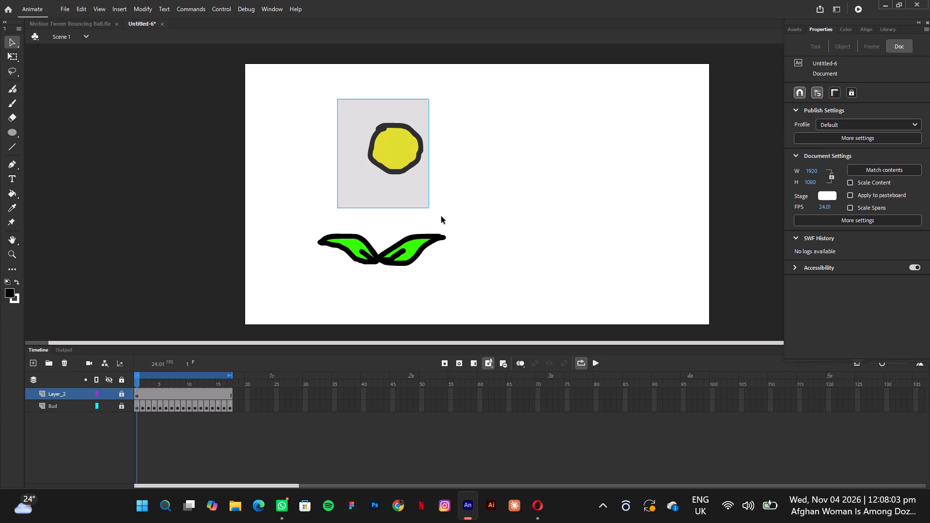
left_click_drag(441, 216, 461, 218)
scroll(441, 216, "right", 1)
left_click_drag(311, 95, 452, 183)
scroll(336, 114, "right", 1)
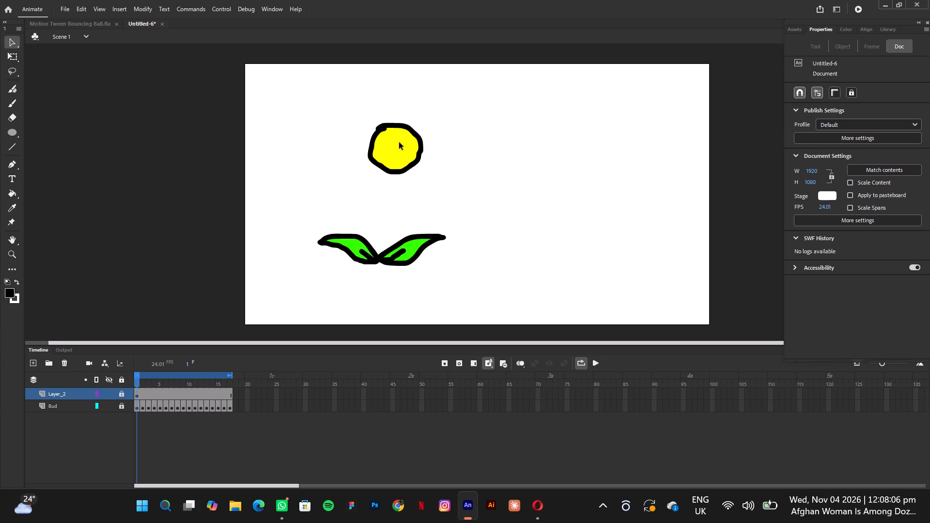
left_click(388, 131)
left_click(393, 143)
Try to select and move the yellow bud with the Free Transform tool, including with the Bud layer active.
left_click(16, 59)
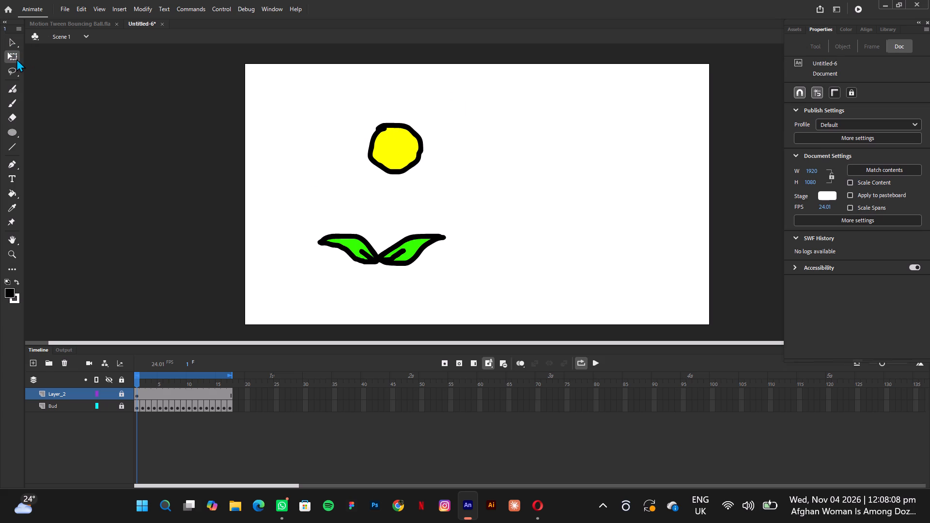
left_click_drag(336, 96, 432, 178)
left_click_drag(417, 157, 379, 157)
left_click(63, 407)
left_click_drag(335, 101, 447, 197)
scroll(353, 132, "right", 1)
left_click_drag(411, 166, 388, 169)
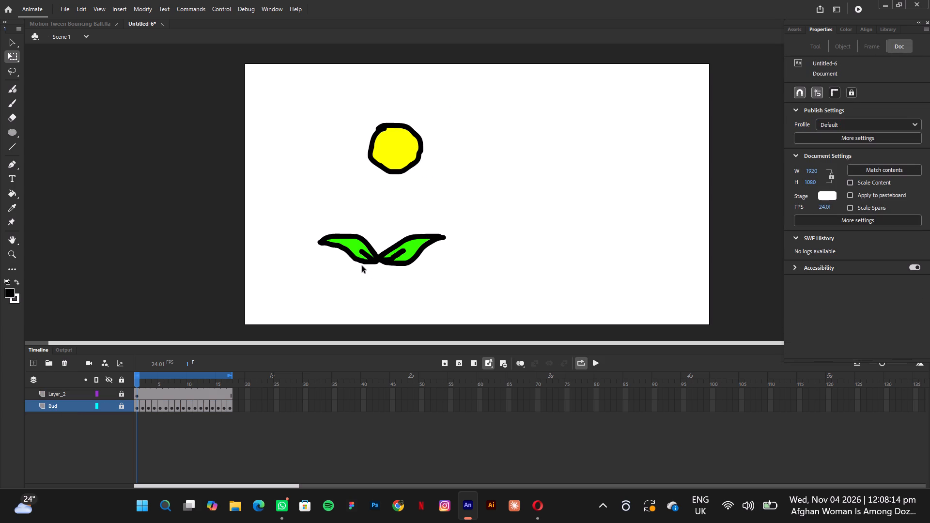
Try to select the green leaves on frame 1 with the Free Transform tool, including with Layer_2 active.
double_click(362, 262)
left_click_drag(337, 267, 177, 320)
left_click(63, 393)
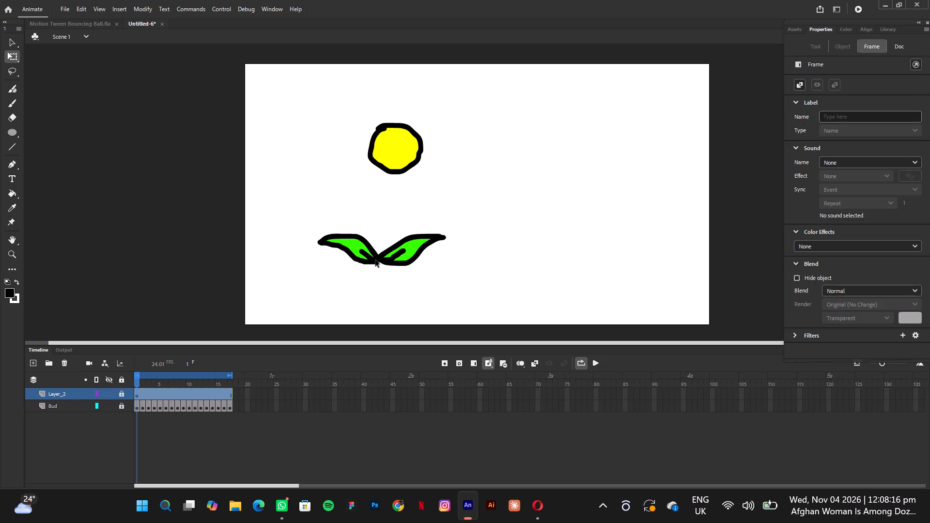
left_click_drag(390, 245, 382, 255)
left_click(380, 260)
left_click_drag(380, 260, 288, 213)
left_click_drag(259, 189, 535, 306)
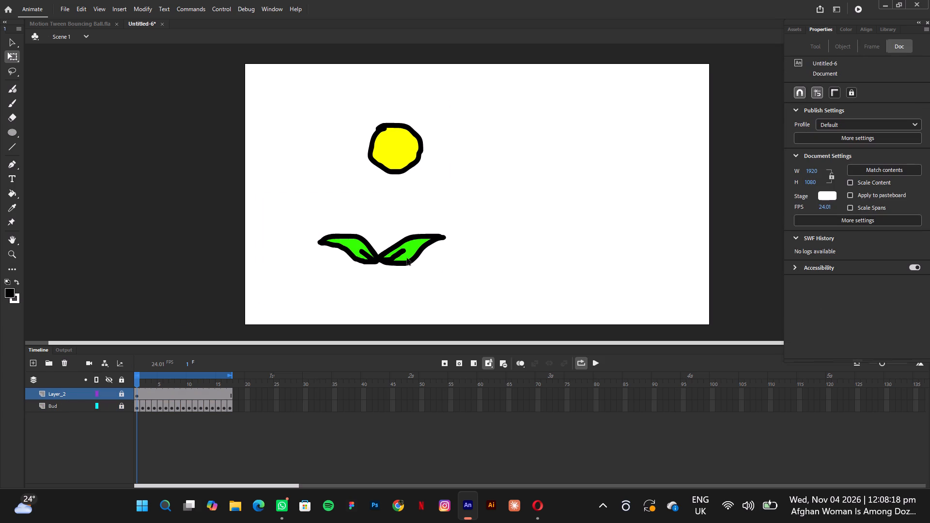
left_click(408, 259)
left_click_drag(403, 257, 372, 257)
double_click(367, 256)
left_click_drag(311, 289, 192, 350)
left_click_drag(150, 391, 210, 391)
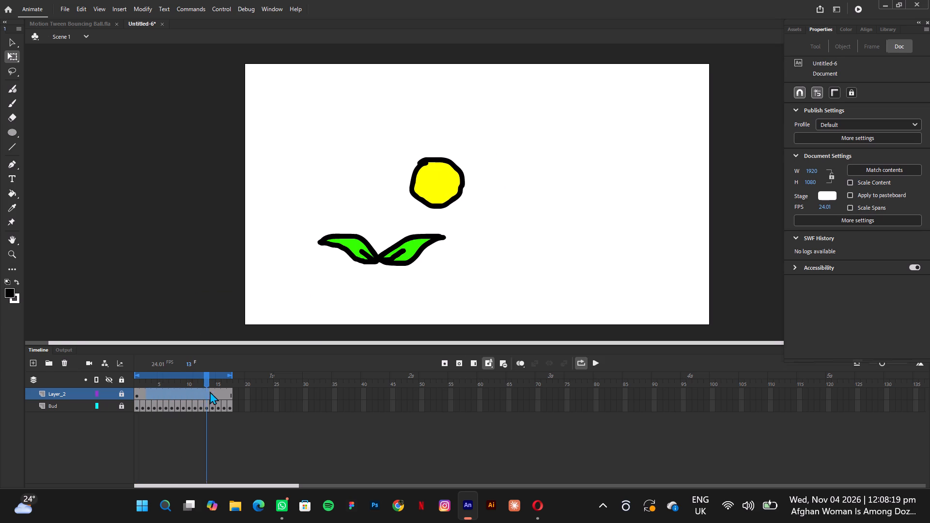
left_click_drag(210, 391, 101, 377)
Unlock Layer_2 and shift the green leaves horizontally to about X 357, centring them beneath the yellow bud.
left_click(121, 390)
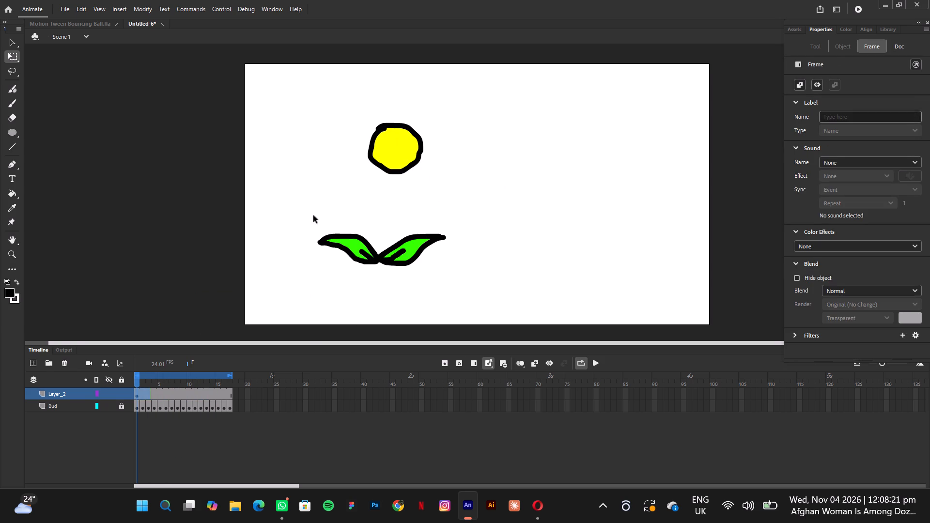
left_click_drag(312, 215, 472, 293)
left_click_drag(418, 262, 452, 260)
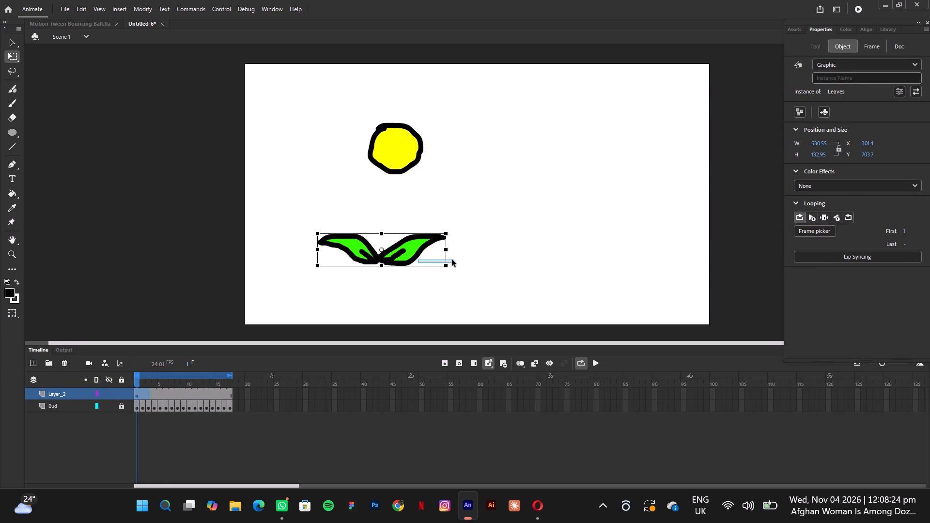
left_click_drag(452, 260, 454, 260)
left_click_drag(409, 255, 427, 258)
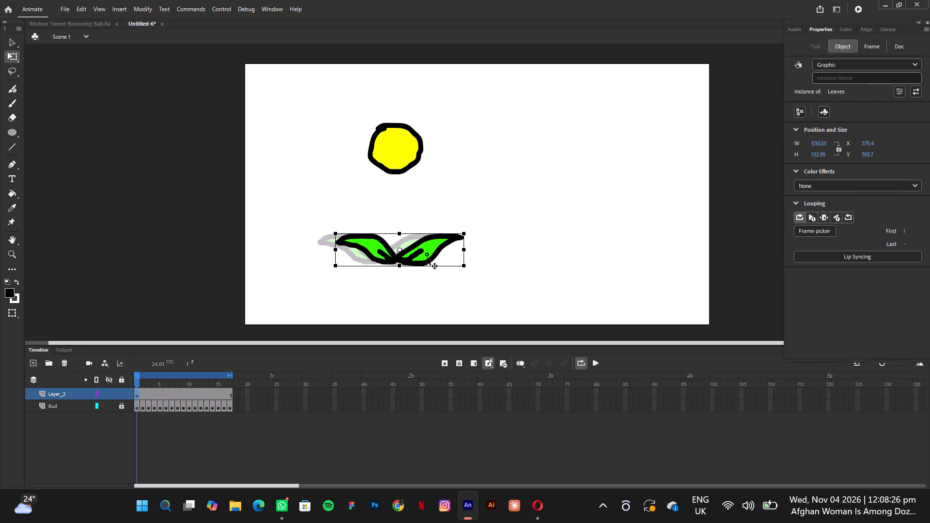
left_click_drag(427, 258, 423, 258)
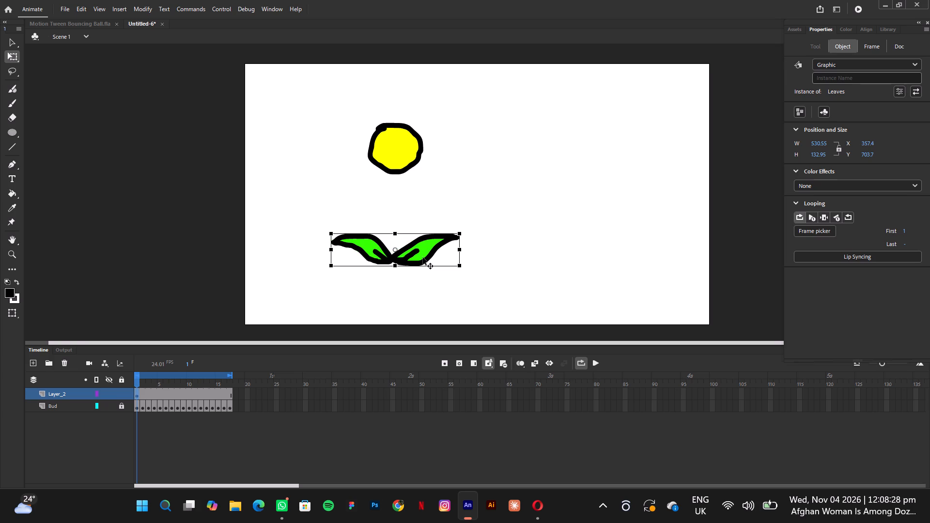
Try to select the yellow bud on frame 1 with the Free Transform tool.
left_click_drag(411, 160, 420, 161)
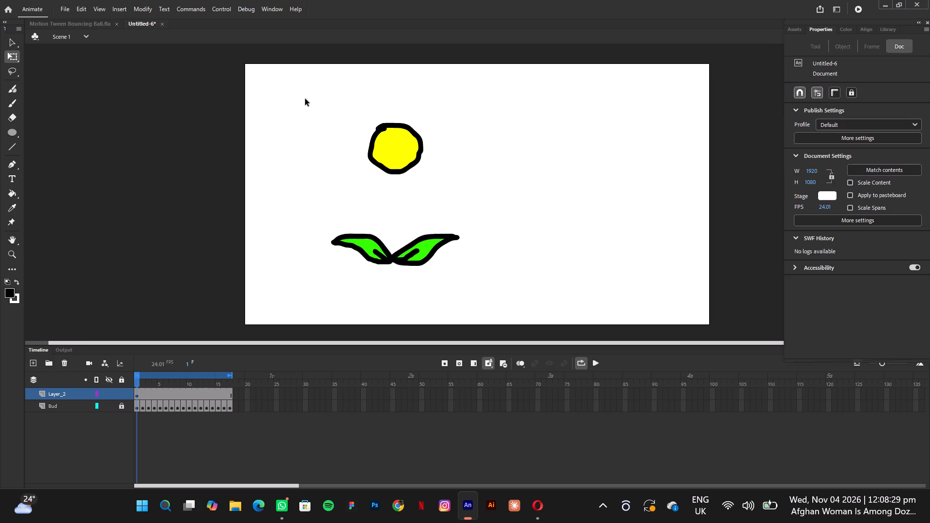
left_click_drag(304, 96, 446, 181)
Unlock the Bud layer, leaving Layer_2 unlocked as well.
left_click(123, 392)
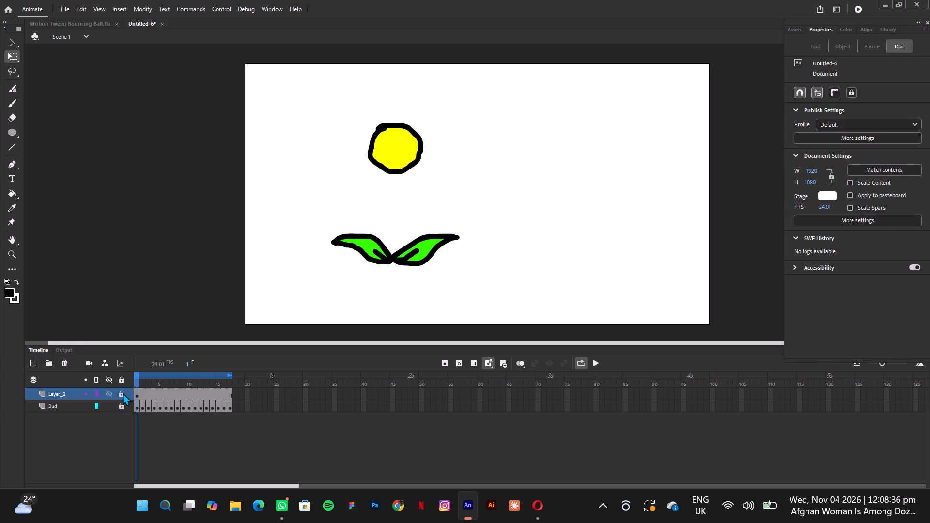
left_click(123, 392)
left_click(123, 403)
Add a layer above Layer_2 and paint a black stem on frame 1 from the bud's base to the leaf junction with the Classic Brush.
left_click(34, 357)
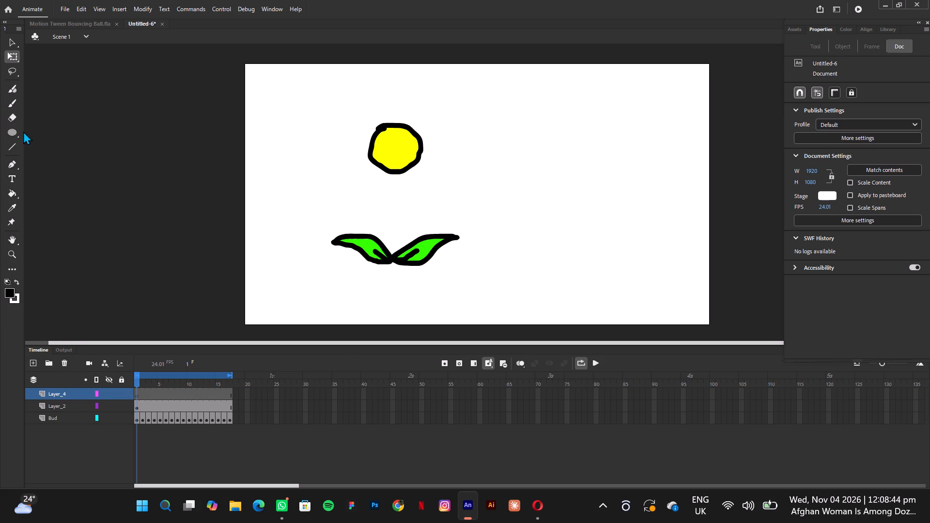
left_click(15, 103)
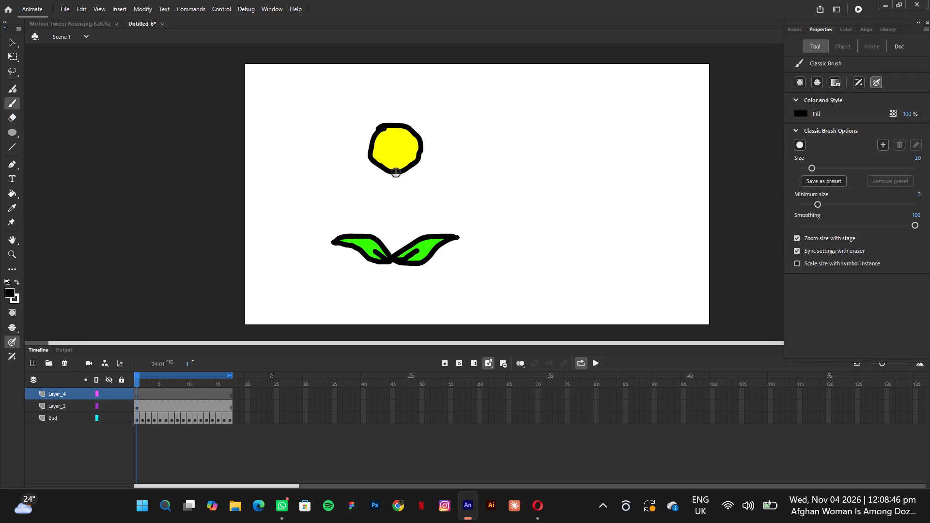
left_click_drag(396, 172, 396, 227)
scroll(396, 191, "up", 2)
left_click_drag(396, 227, 393, 256)
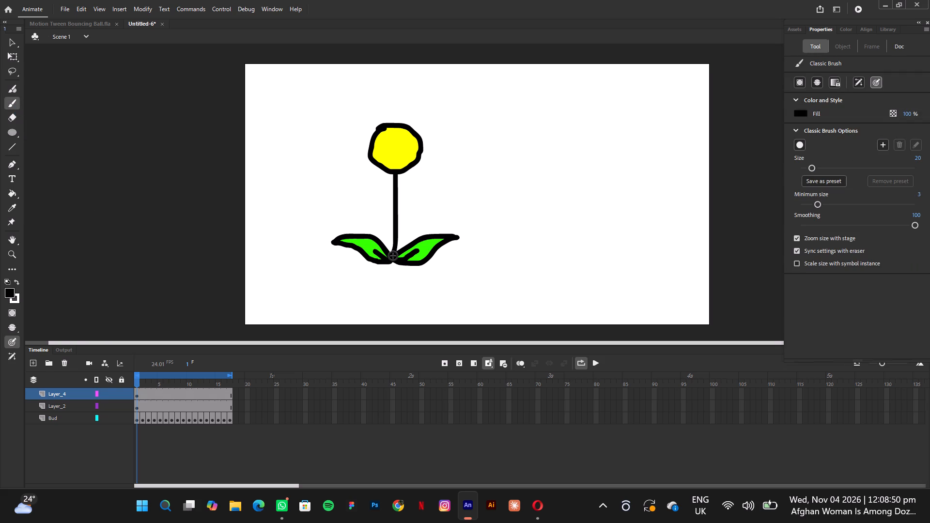
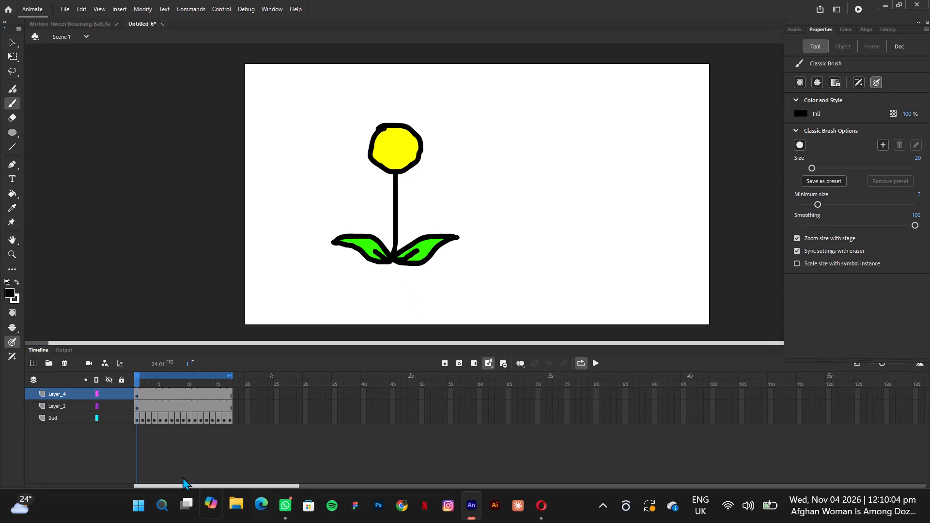
Insert a blank keyframe at frame 2 of the stem layer, Layer_4.
left_click(141, 390)
left_click(141, 391)
triple_click(141, 391)
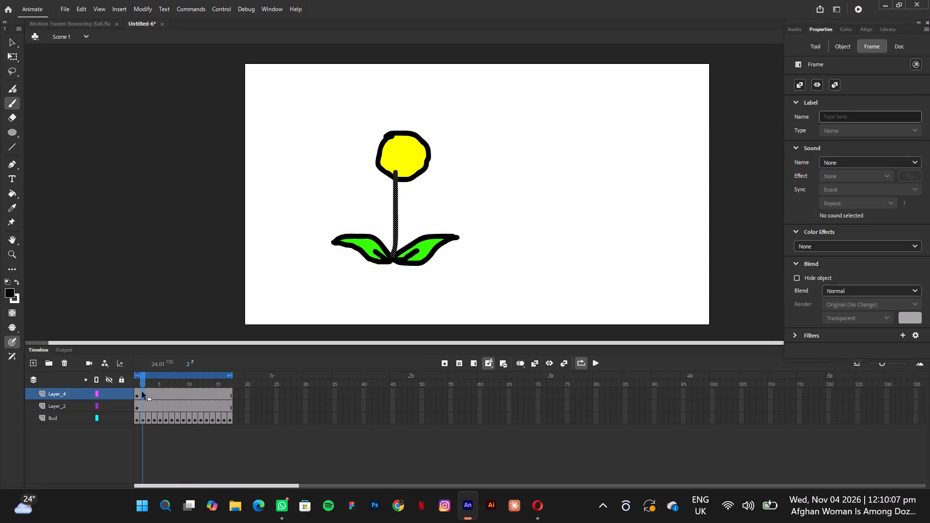
left_click(142, 392)
left_click(142, 392)
left_click(459, 363)
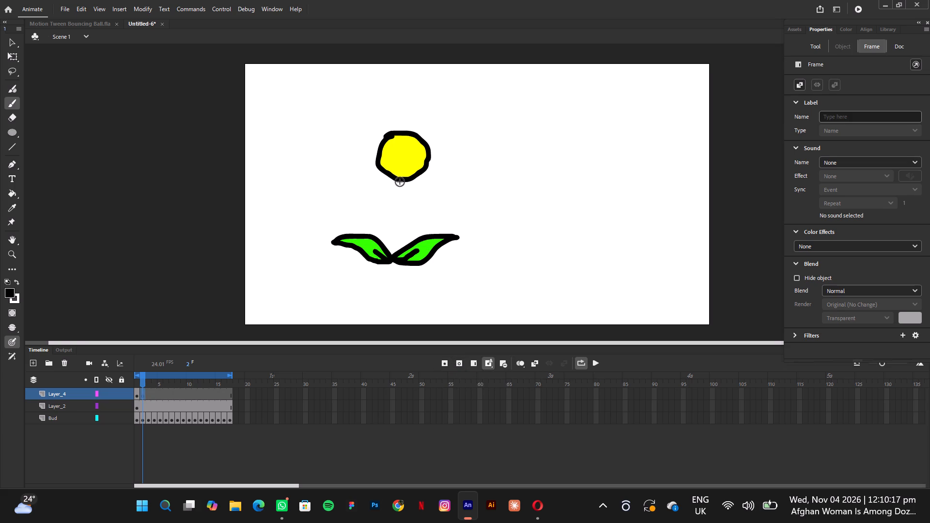
Step through frames 1 to 4 to examine the bud's position relative to the leaves.
left_click(140, 398)
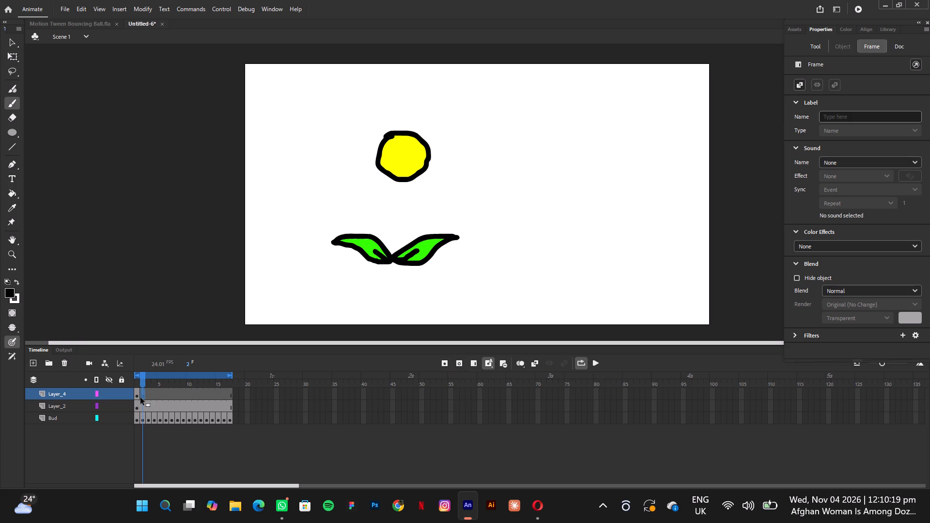
left_click(140, 398)
left_click(139, 396)
left_click(146, 396)
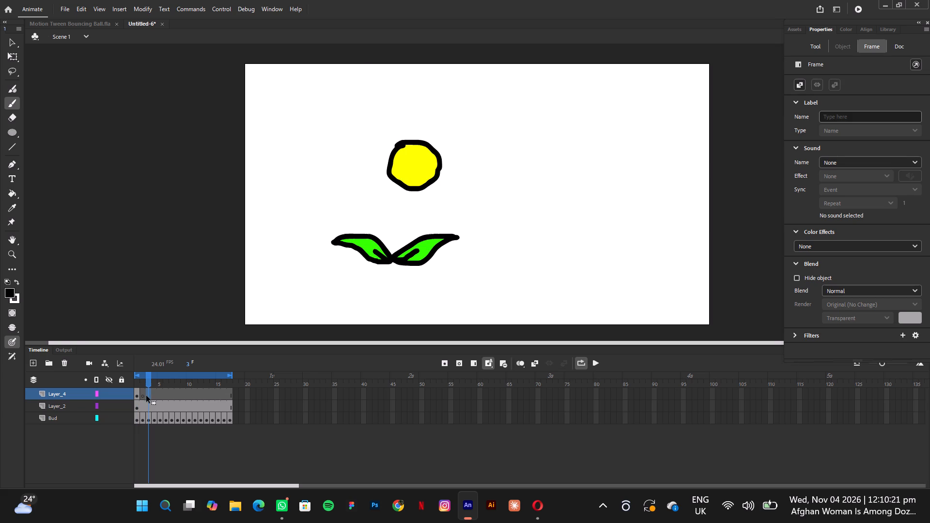
left_click(139, 397)
left_click(142, 397)
triple_click(143, 397)
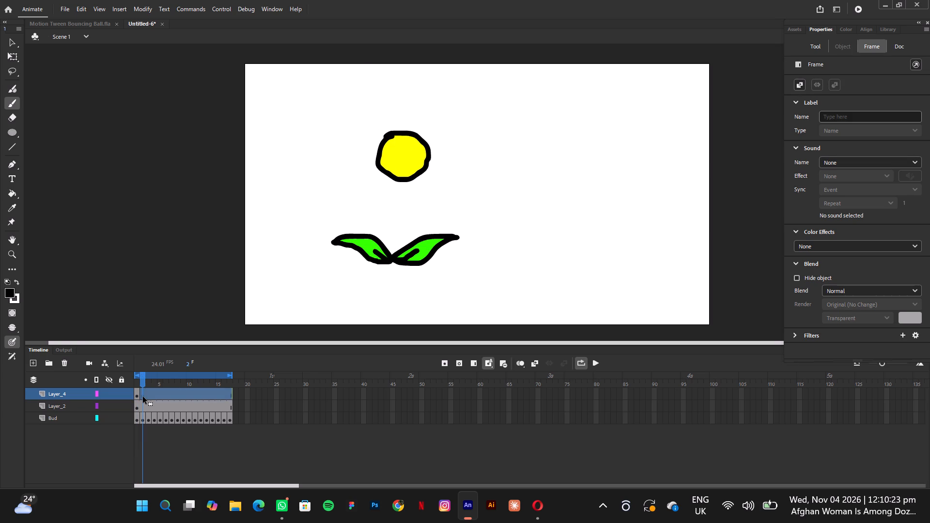
left_click(143, 397)
left_click(143, 397)
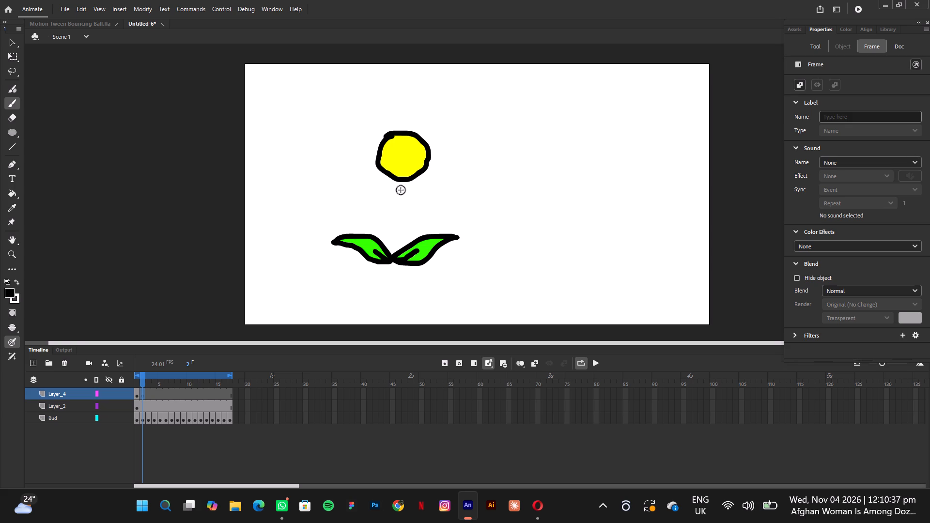
left_click_drag(141, 383, 131, 380)
left_click_drag(131, 380, 155, 386)
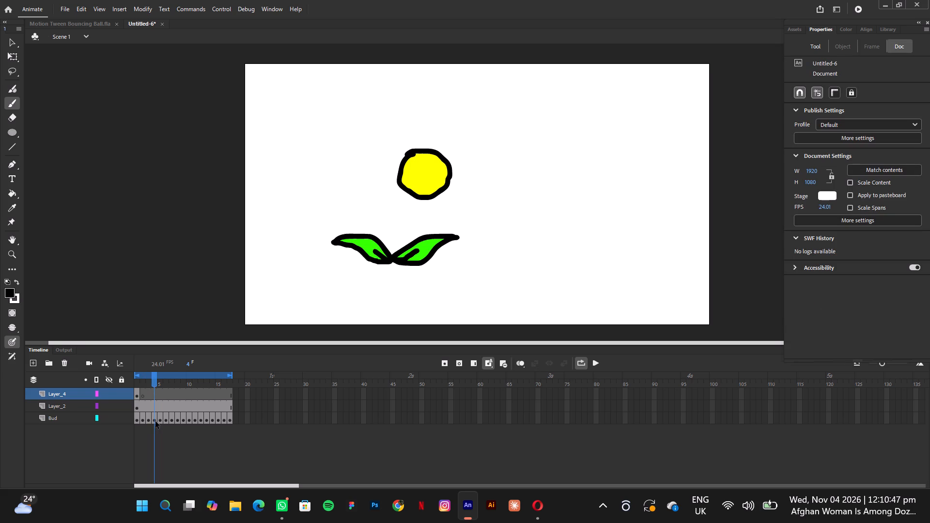
Clear the yellow bud drawings from frames 6 to 10 and frame 12 of the Bud layer.
left_click(160, 422)
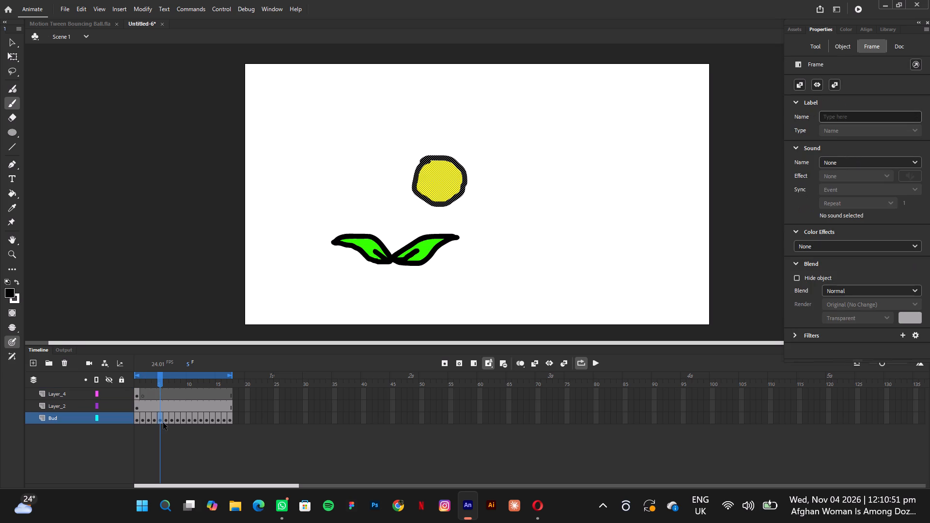
left_click(167, 420)
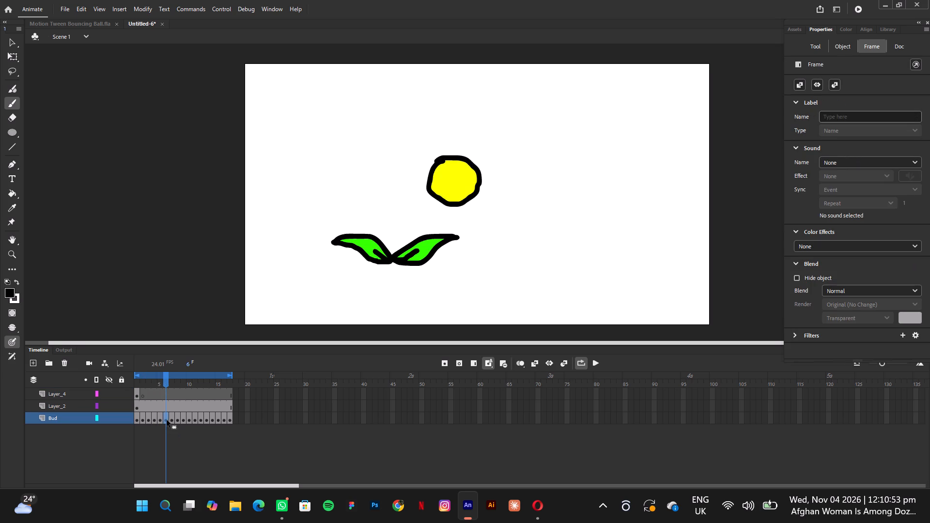
key("Delete")
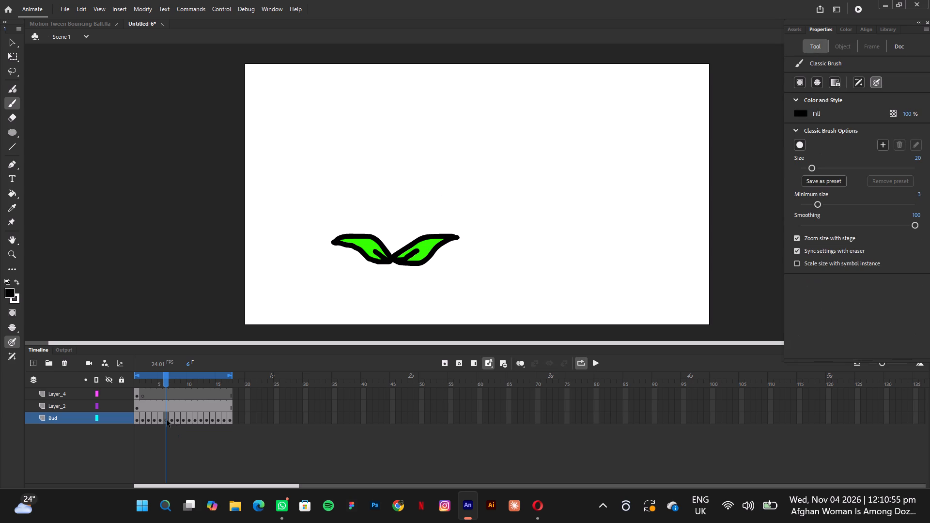
left_click(171, 422)
key("Delete")
left_click(170, 422)
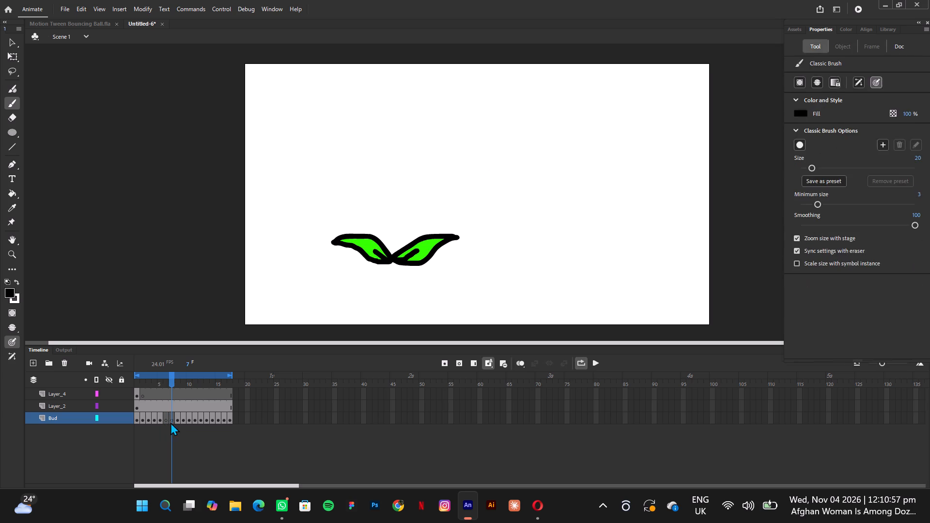
left_click(179, 421)
key("Delete")
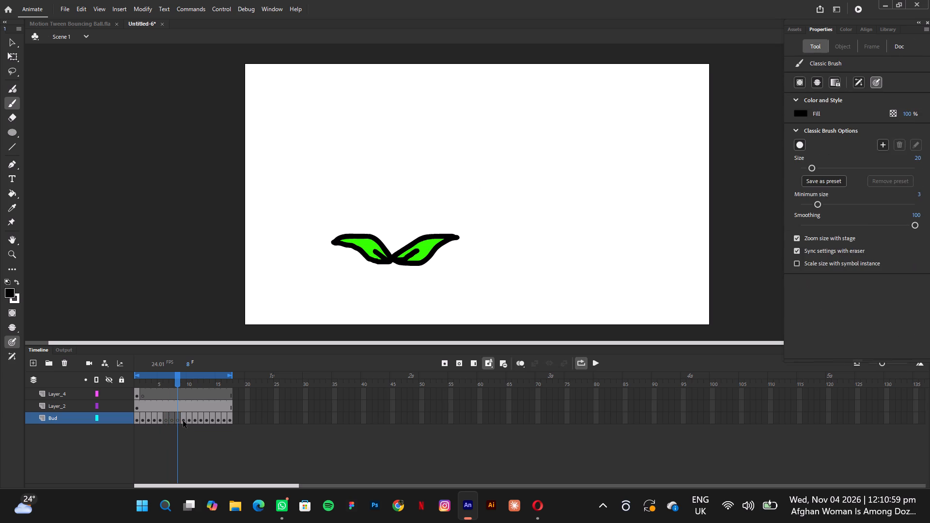
left_click(183, 421)
key("Delete")
left_click(188, 421)
key("Delete")
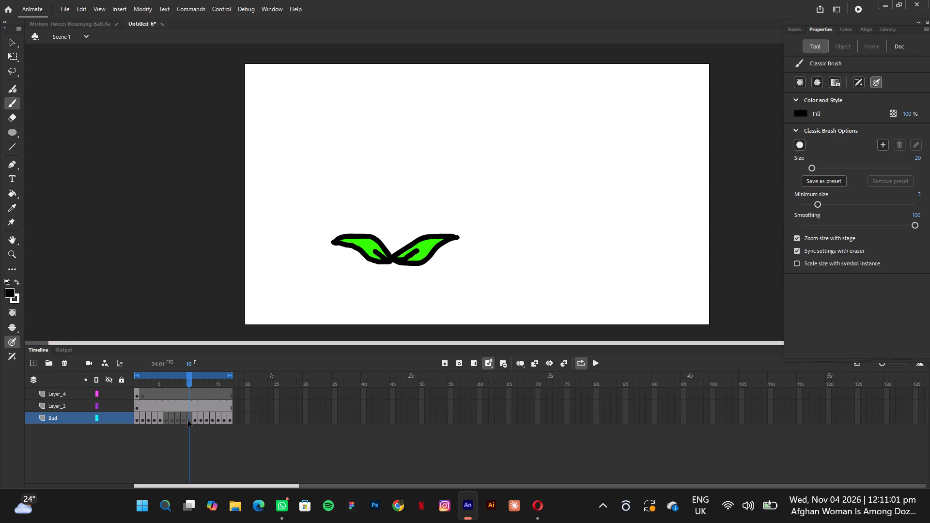
left_click(198, 421)
key("Delete")
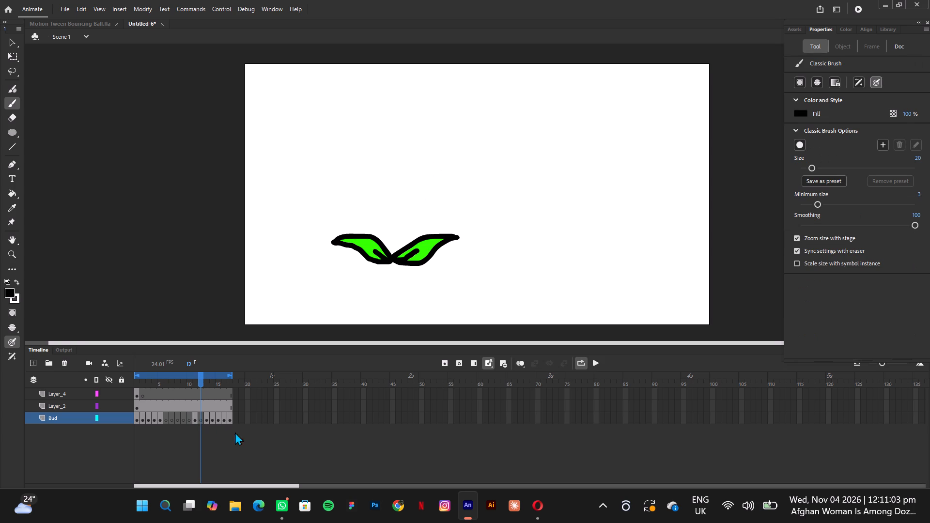
Clear the leftover bud drawings from frames 11 and 13 to 17 of the Bud layer.
left_click_drag(241, 436, 187, 419)
left_click_drag(183, 419, 203, 421)
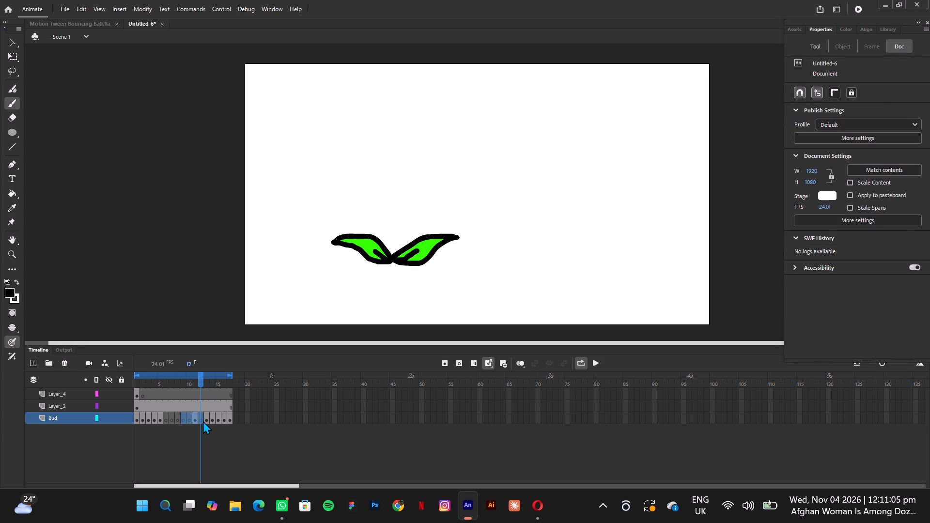
left_click_drag(203, 421, 229, 423)
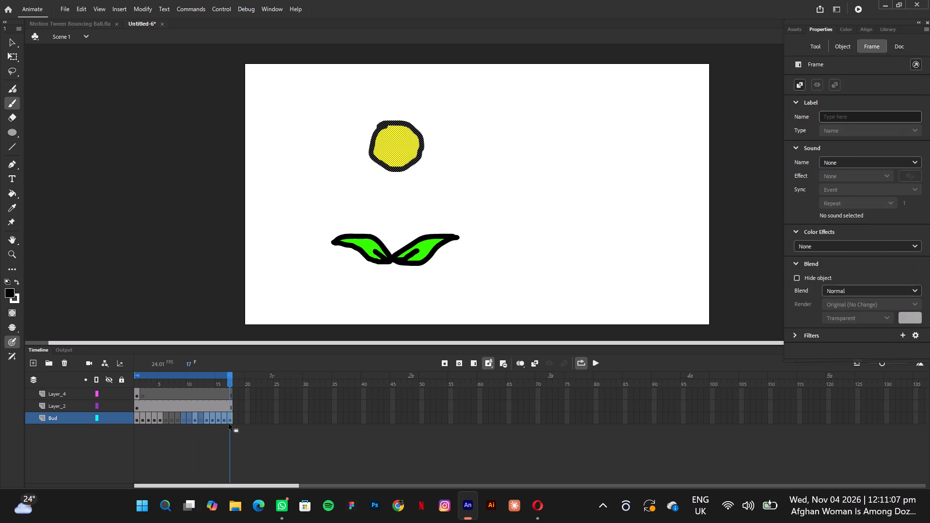
key("Delete")
left_click(215, 419)
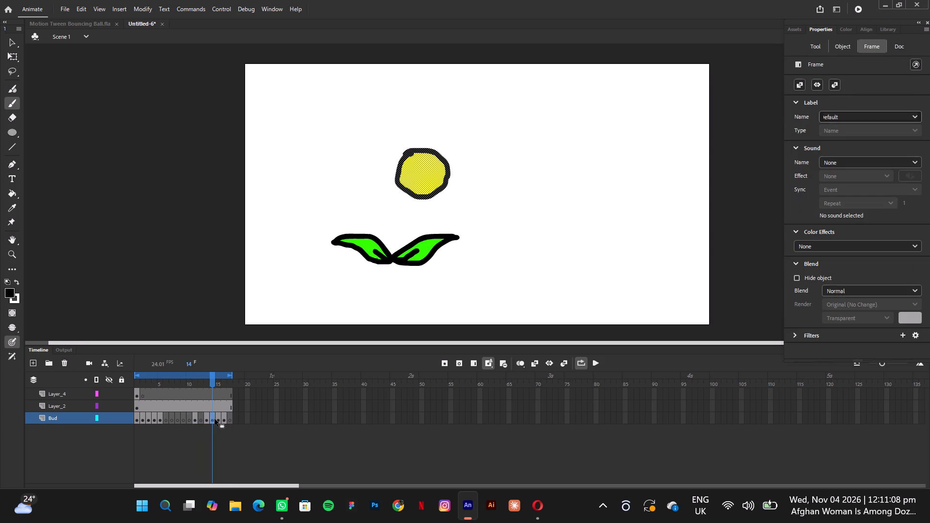
key("Delete")
left_click(217, 419)
key("Delete")
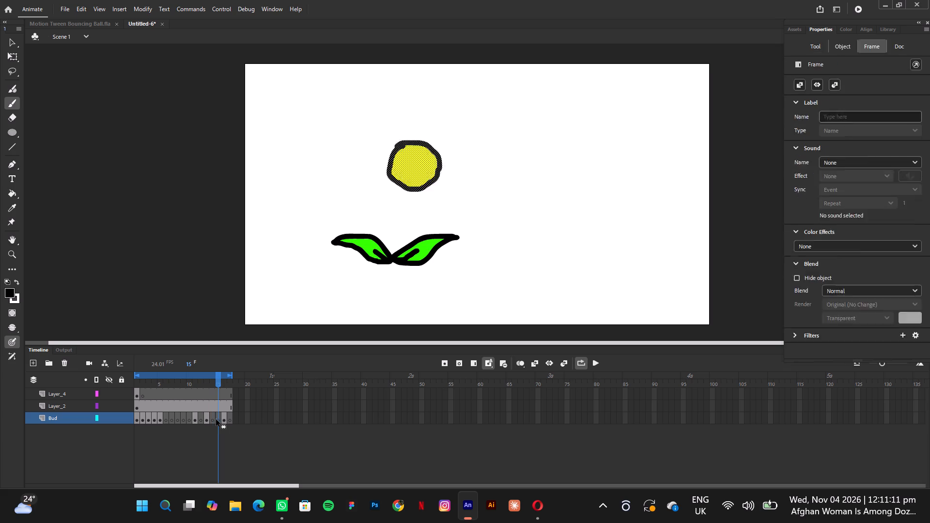
left_click(225, 420)
key("Delete")
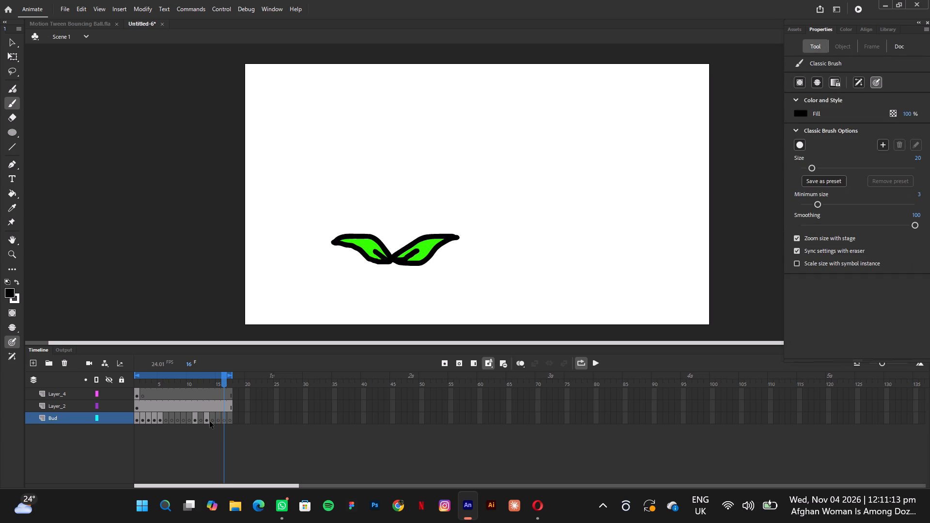
left_click(209, 421)
key("Delete")
left_click(195, 420)
key("Delete")
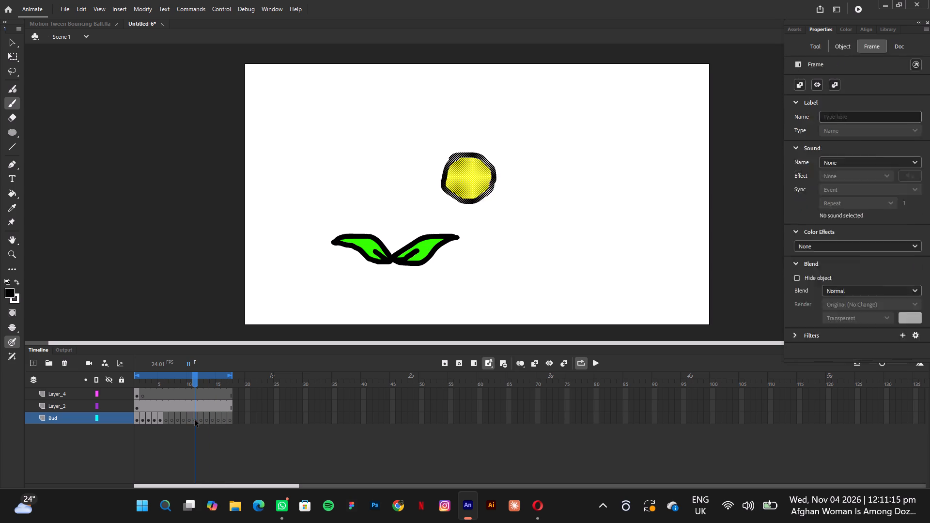
Select the bud on frame 5 with the Free Transform tool and turn on onion skinning.
scroll(189, 418, "down", 1)
left_click_drag(198, 377, 162, 372)
left_click_drag(197, 381, 153, 380)
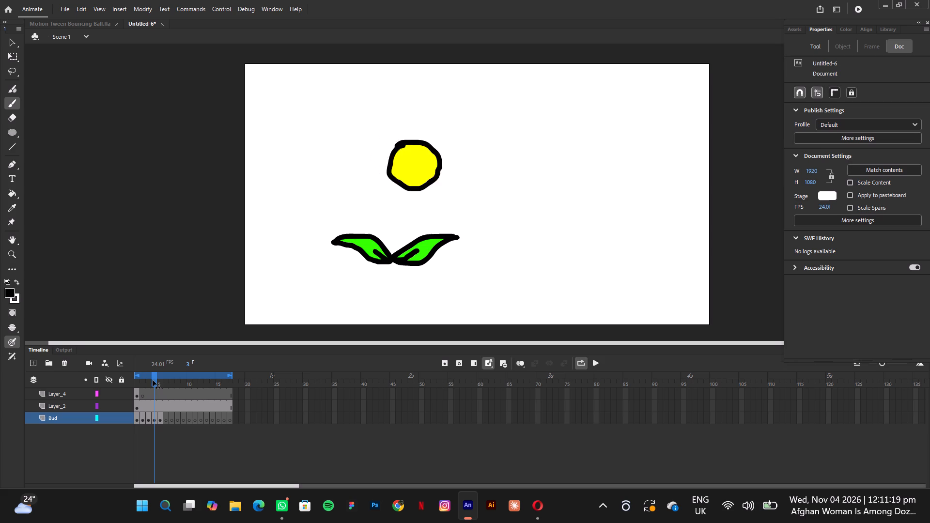
left_click_drag(153, 380, 164, 384)
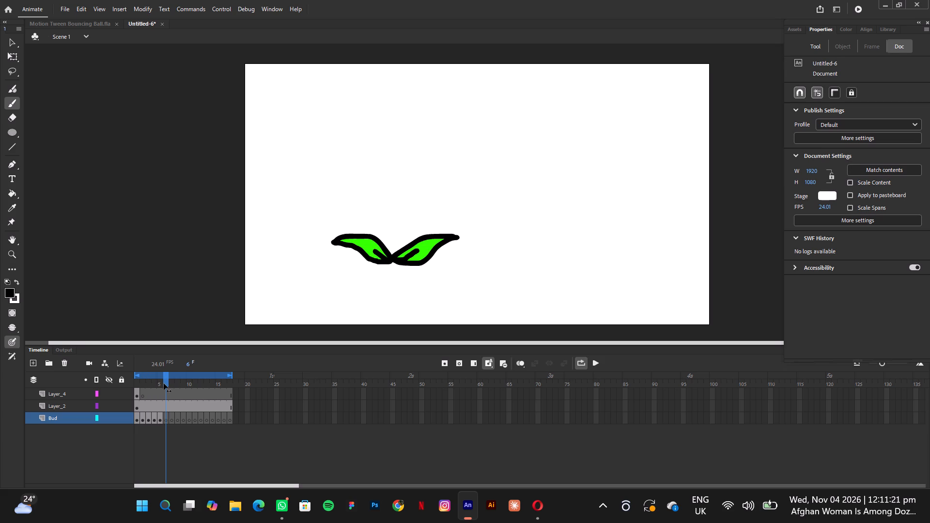
left_click_drag(164, 384, 160, 383)
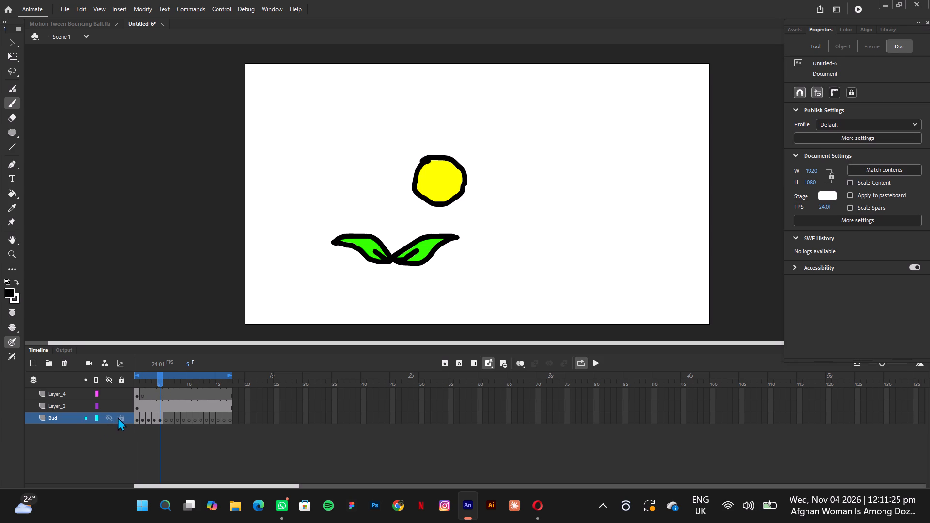
left_click(165, 419)
left_click(160, 419)
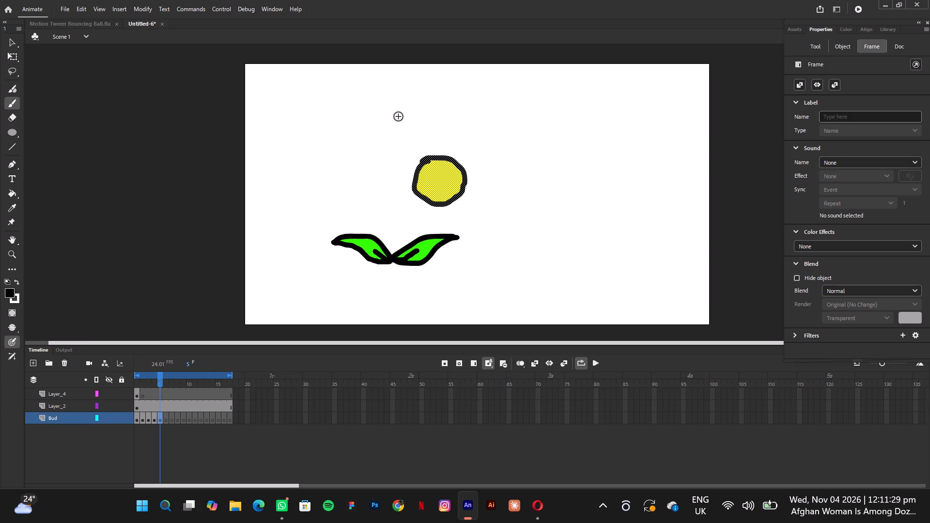
left_click(13, 54)
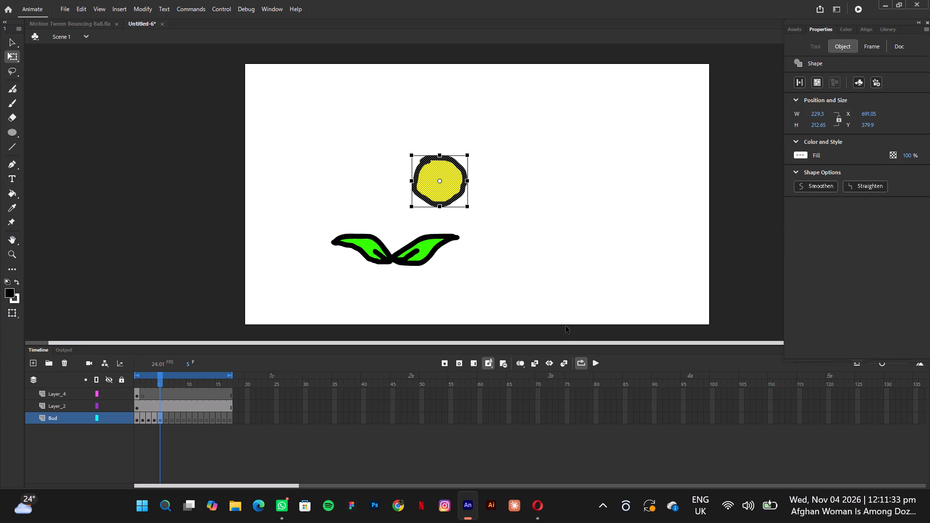
left_click_drag(523, 364, 475, 332)
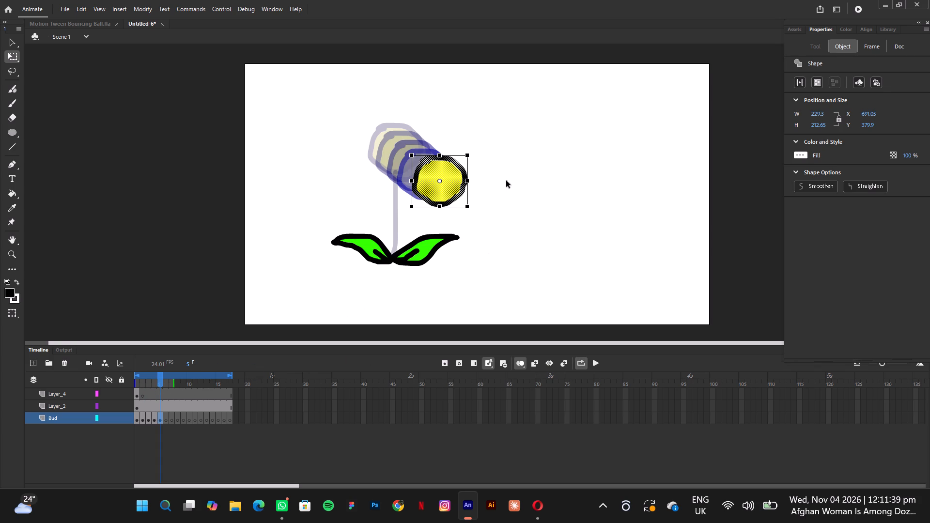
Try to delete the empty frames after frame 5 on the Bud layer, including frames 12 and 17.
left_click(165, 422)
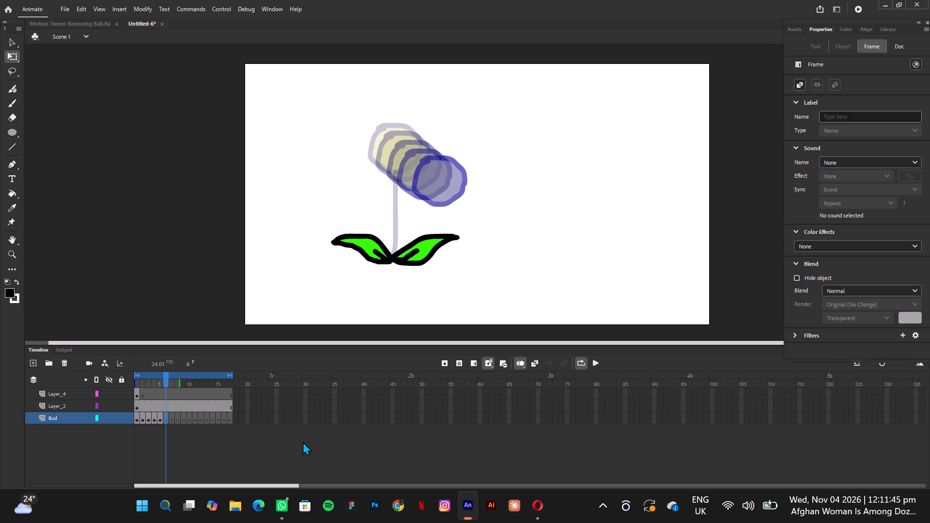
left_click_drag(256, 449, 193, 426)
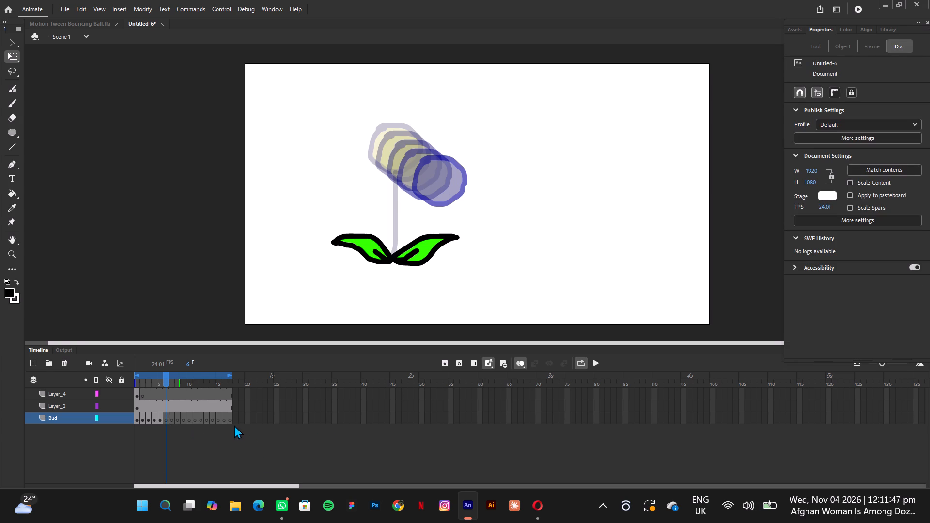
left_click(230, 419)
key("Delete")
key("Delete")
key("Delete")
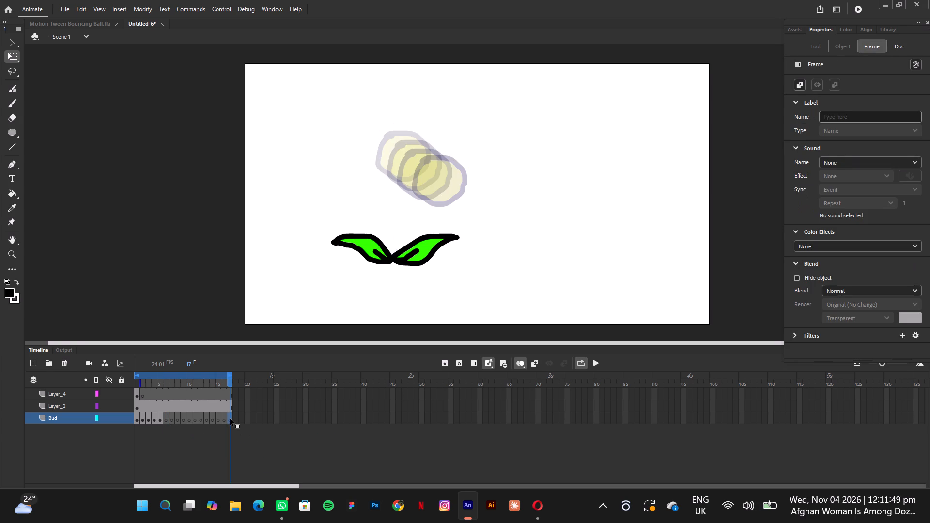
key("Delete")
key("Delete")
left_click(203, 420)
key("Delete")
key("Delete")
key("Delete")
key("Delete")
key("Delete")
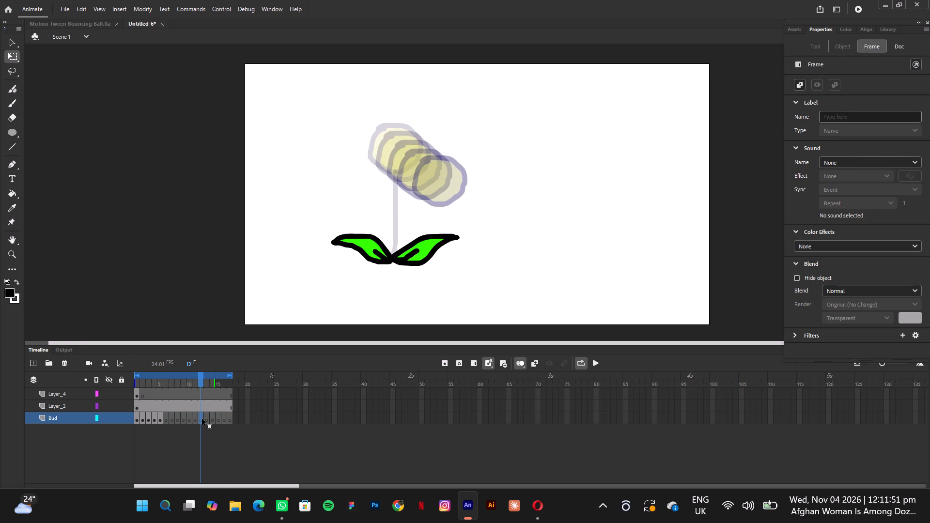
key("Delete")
Copy the frame 5 bud to frame 6 of the Bud layer and align it over the frame 5 onion-skin outline.
left_click(168, 422)
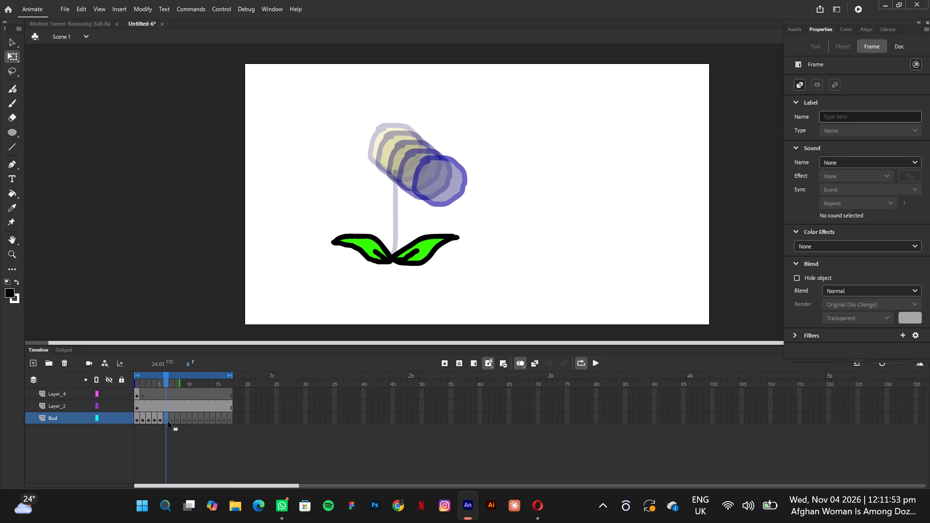
left_click(168, 422)
left_click(157, 421)
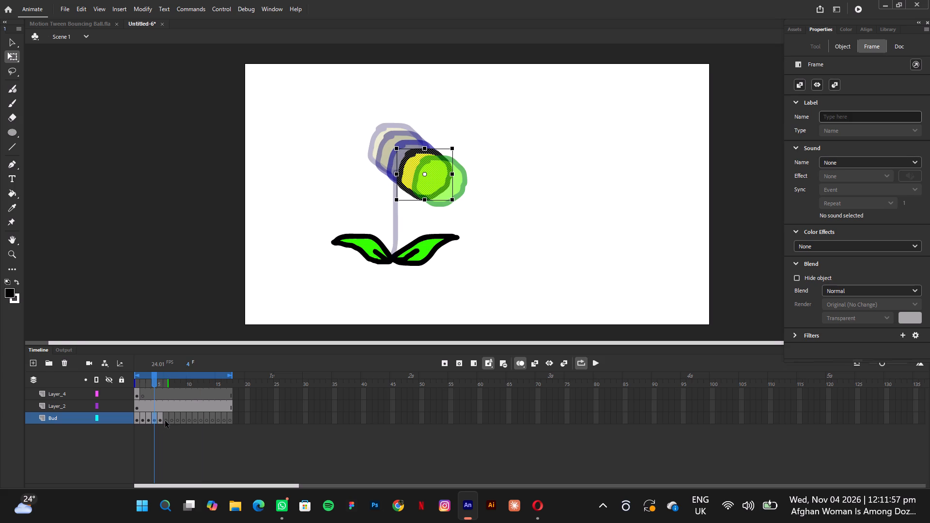
left_click(161, 421)
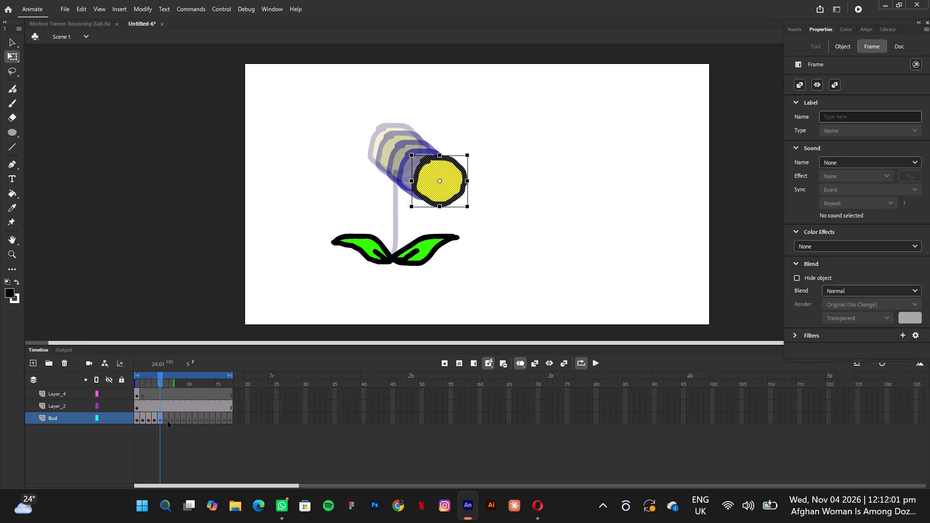
key("ctrl+c")
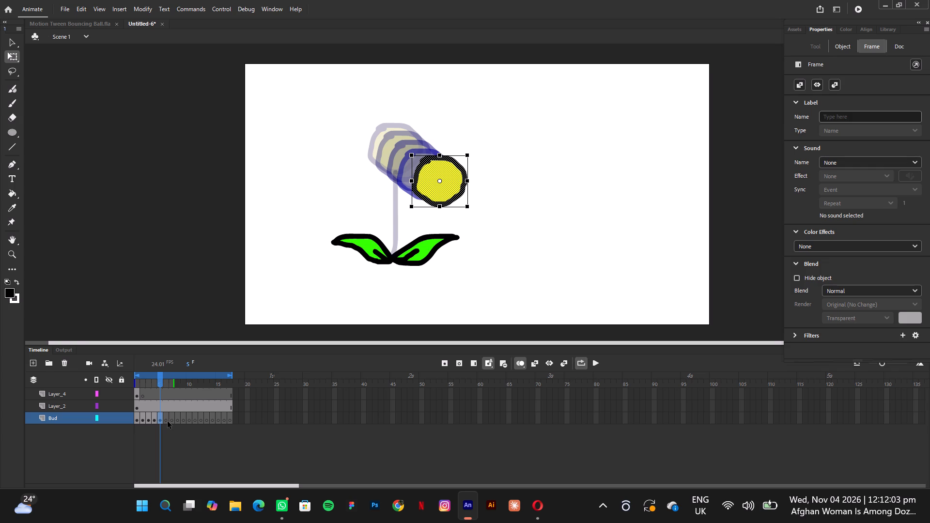
left_click(168, 421)
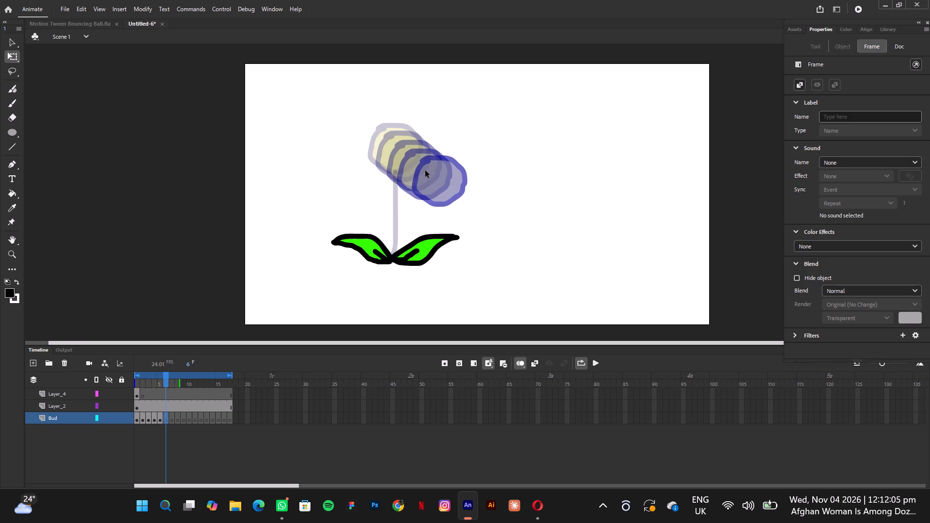
key("ctrl+v")
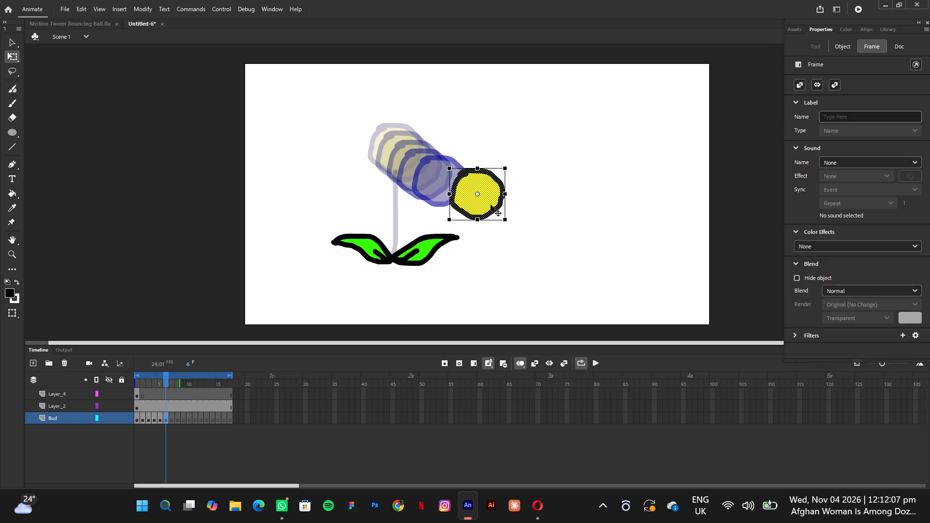
left_click_drag(490, 204, 452, 190)
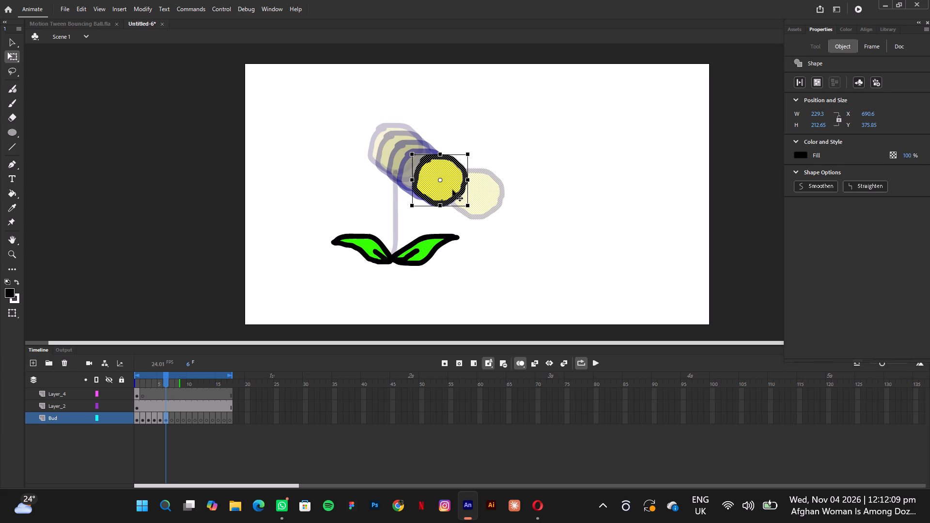
left_click_drag(452, 190, 439, 184)
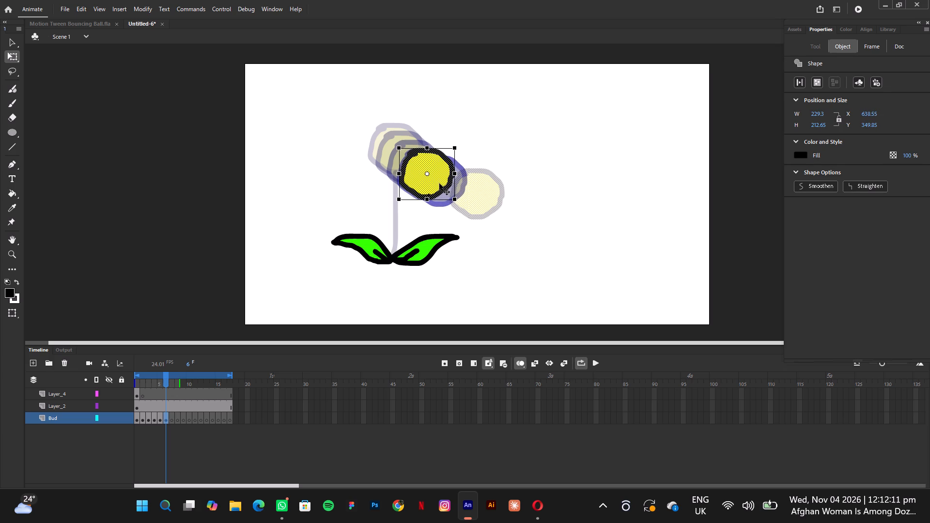
left_click_drag(439, 184, 450, 188)
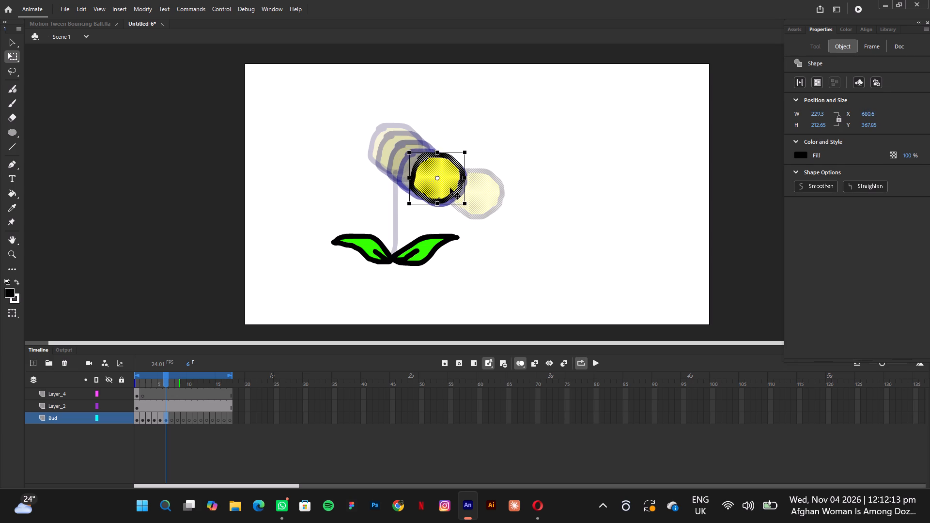
left_click_drag(450, 188, 452, 191)
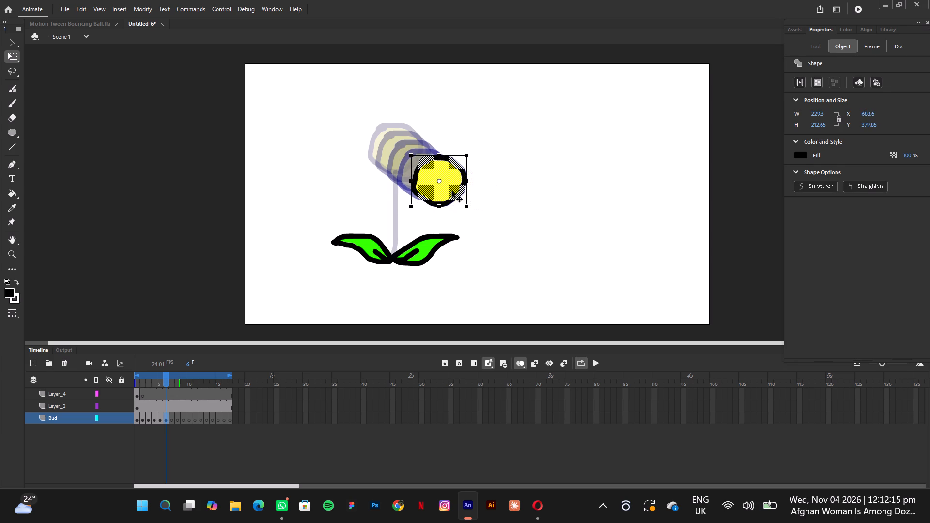
Paste the bud on frame 7, place it over the frame 4 bud position, and play the animation briefly.
left_click(170, 419)
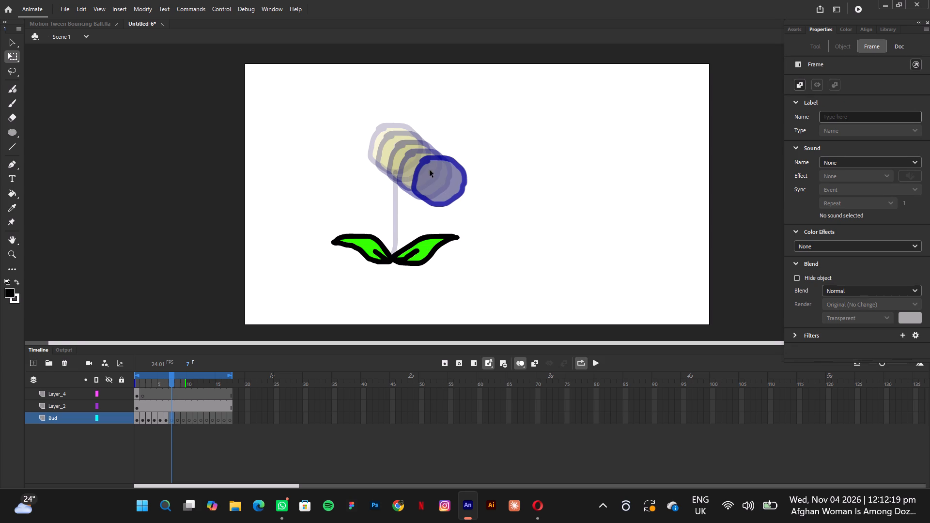
key("ctrl+v")
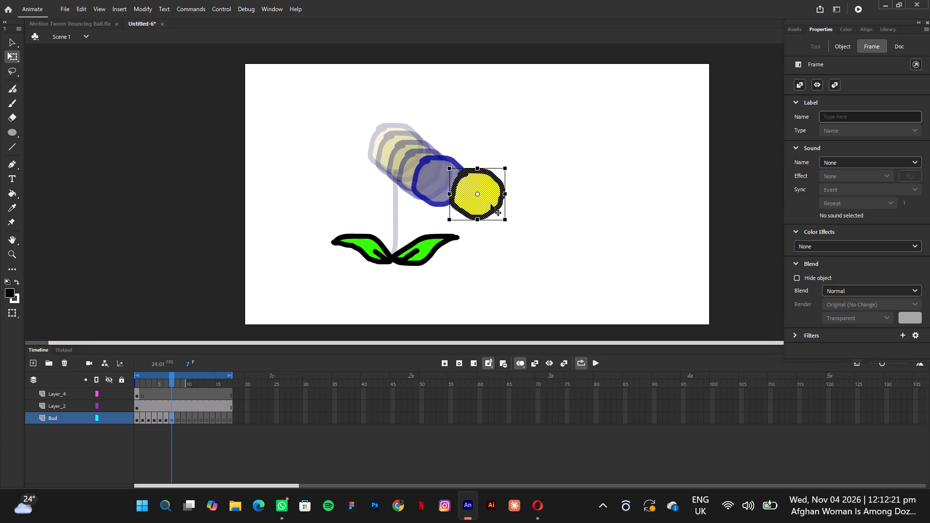
left_click_drag(491, 205, 438, 184)
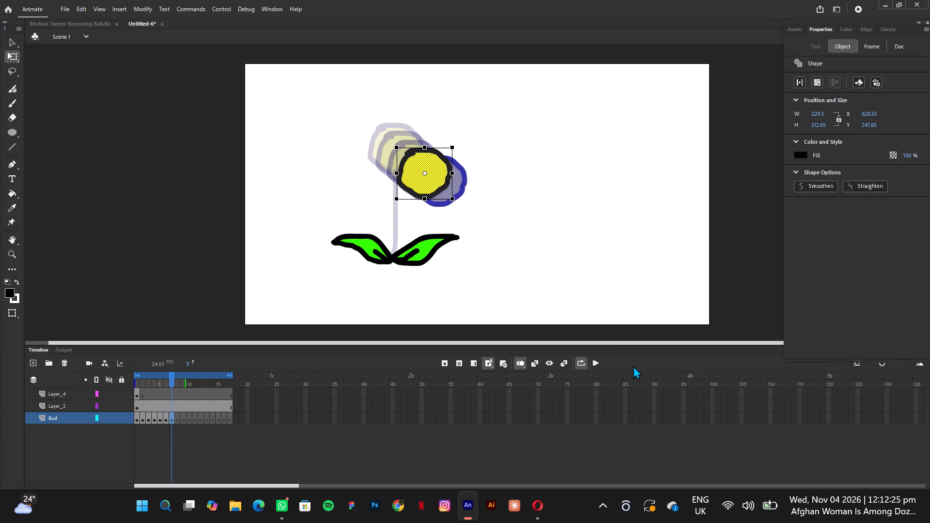
left_click(594, 363)
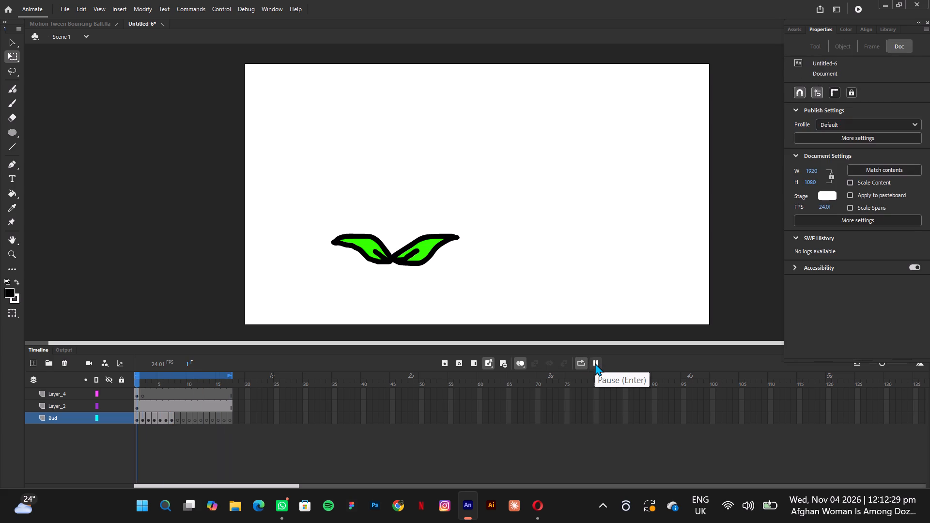
left_click(595, 363)
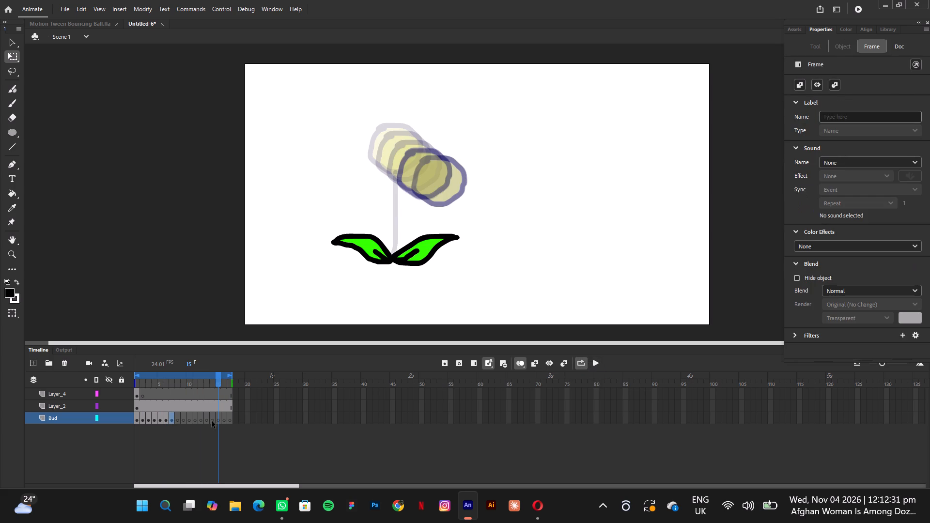
Paste the bud on frame 8 of the Bud layer and place it over the frame 3 bud position.
left_click(179, 420)
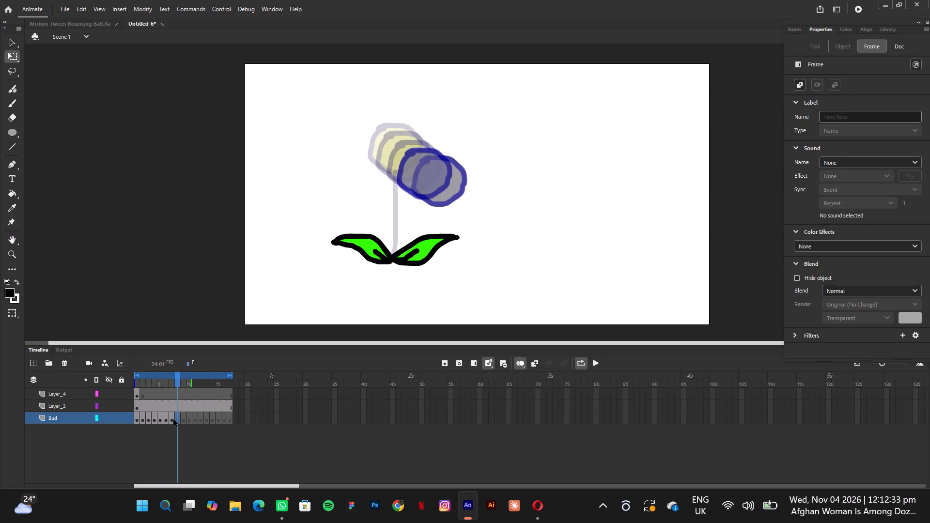
left_click(173, 419)
left_click(180, 419)
key("ctrl+v")
left_click_drag(486, 202, 485, 202)
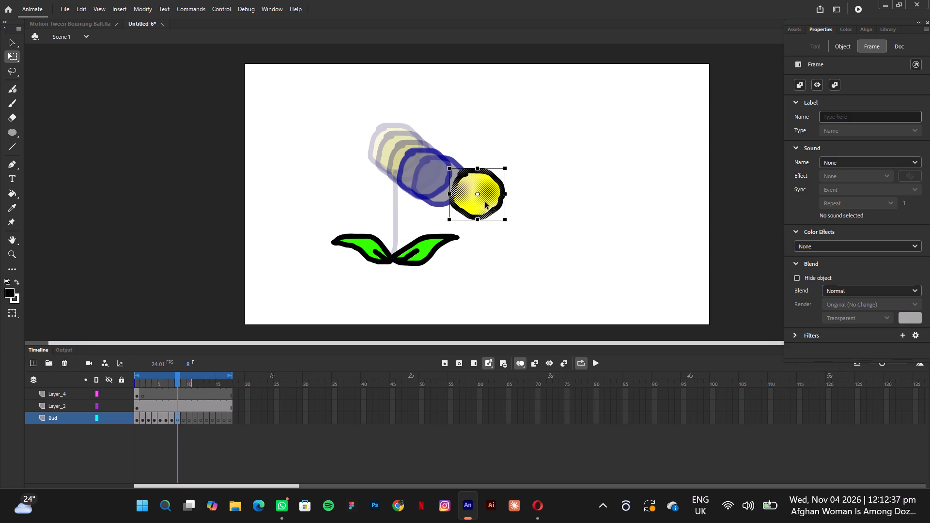
left_click_drag(485, 202, 423, 173)
scroll(466, 189, "left", 1)
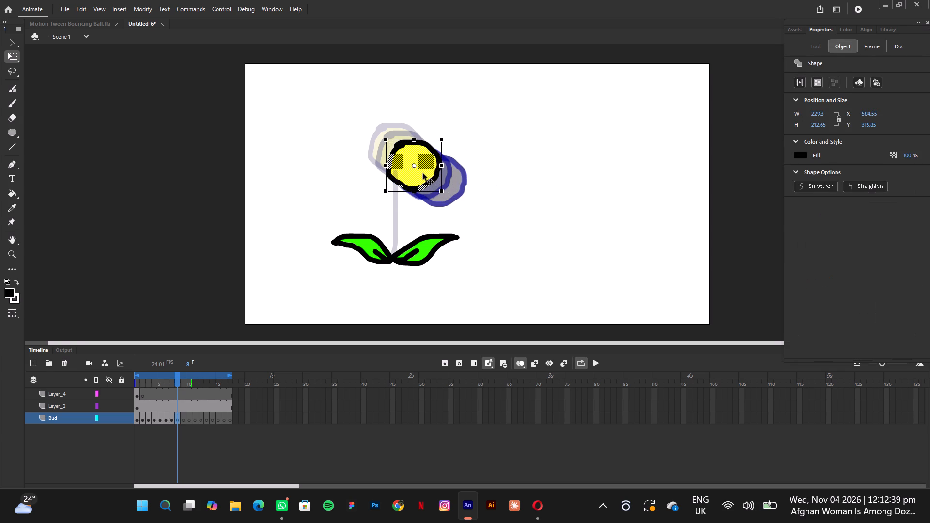
Paste the bud on frame 9 of the Bud layer and align it with the frame 2 bud position.
left_click(180, 421)
left_click(186, 421)
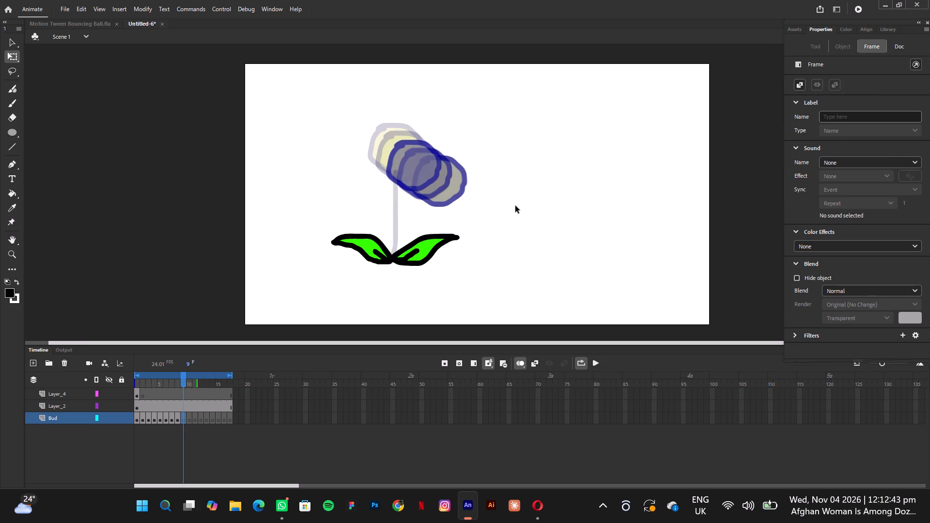
key("ctrl+v")
left_click_drag(489, 204, 457, 182)
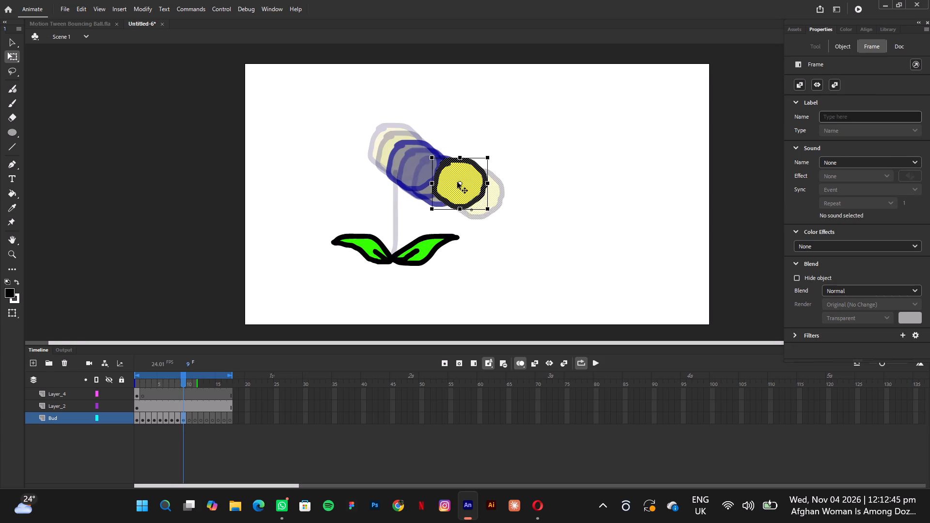
left_click_drag(457, 182, 418, 167)
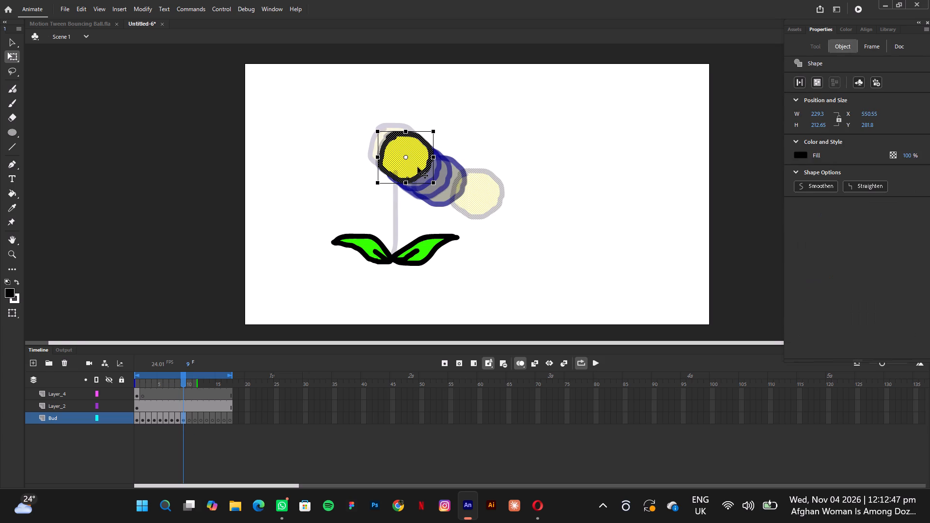
left_click_drag(418, 167, 416, 165)
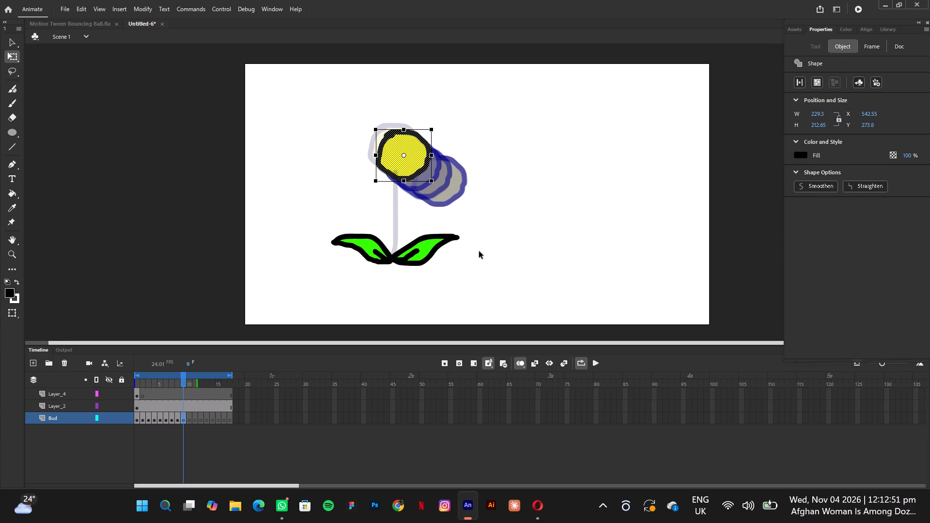
Paste the bud on frame 10 of the Bud layer and place it over the frame 1 bud above the stem.
left_click(191, 419)
key("ctrl+v")
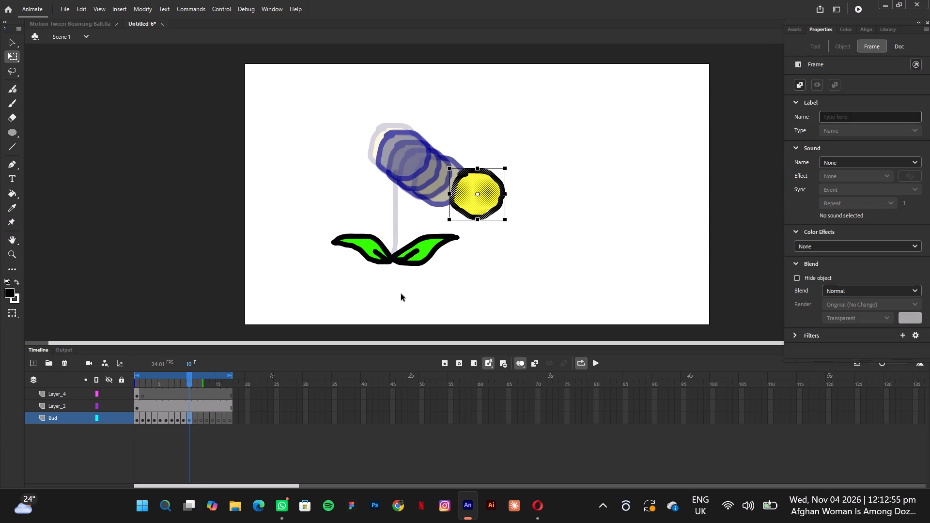
left_click_drag(491, 209, 442, 174)
scroll(461, 194, "left", 1)
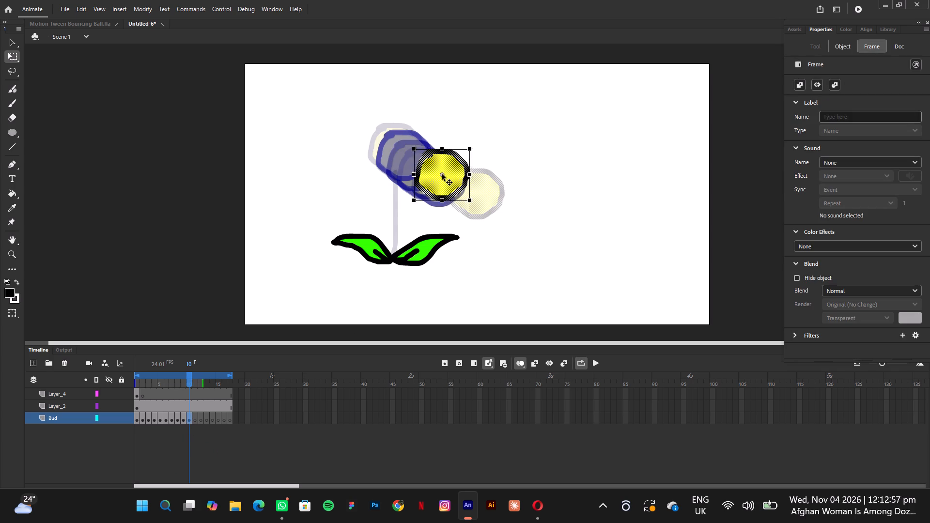
left_click_drag(442, 174, 408, 164)
scroll(442, 174, "left", 1)
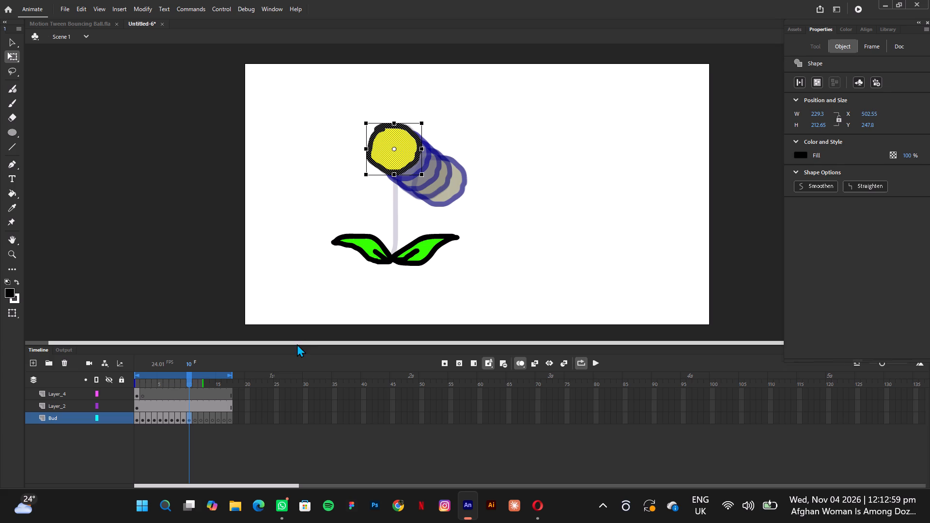
Shorten the timeline's loop range so that it ends at frame 10.
left_click_drag(232, 374, 196, 381)
scroll(218, 376, "left", 1)
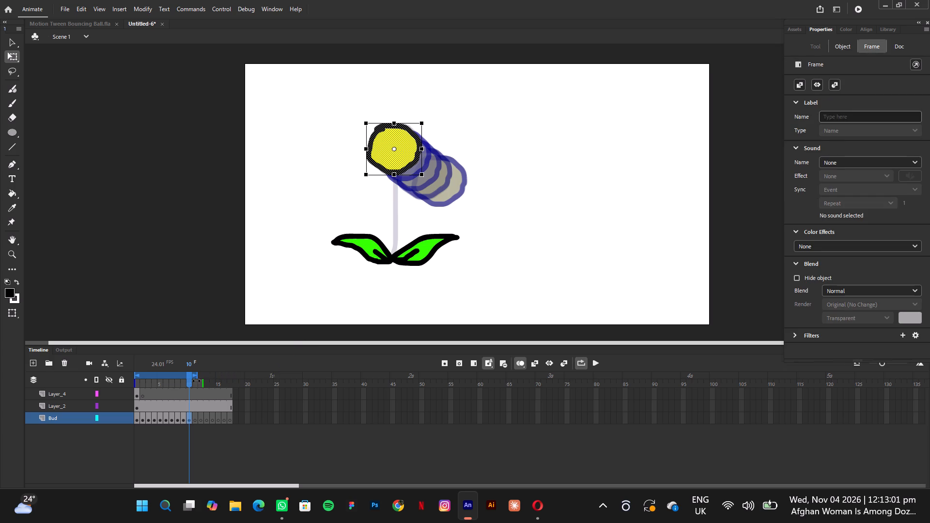
scroll(196, 381, "left", 1)
left_click_drag(196, 381, 189, 380)
Clear the leaves from frame 11 to the last frame, 17, on Layer_2.
left_click(191, 410)
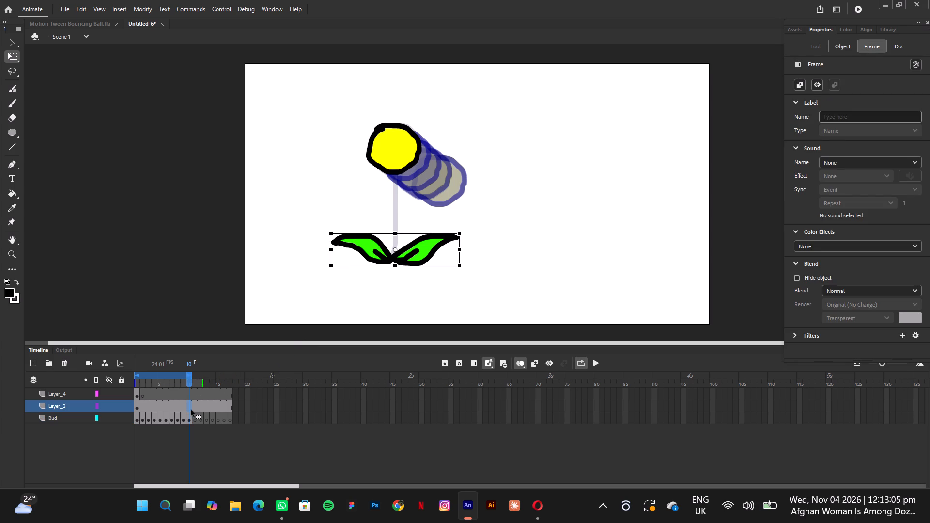
left_click(232, 409)
left_click_drag(232, 409, 192, 406)
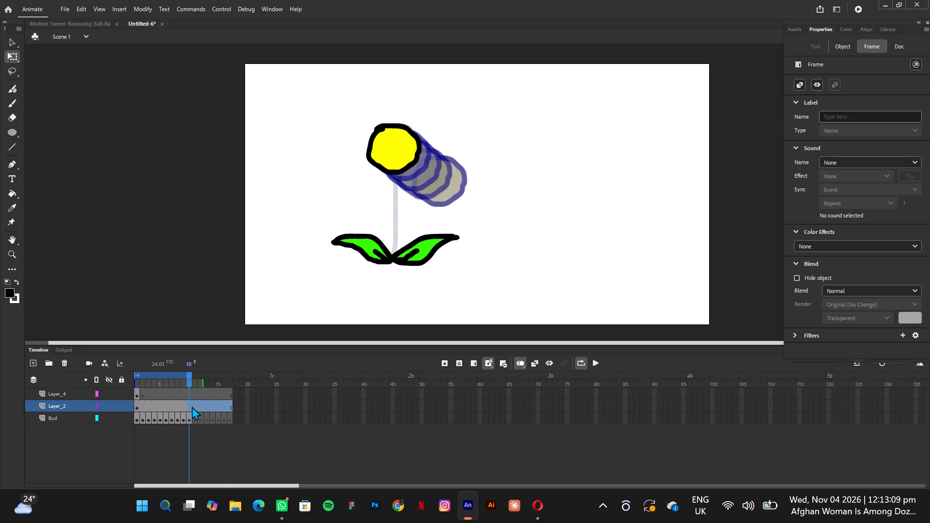
left_click_drag(192, 406, 194, 406)
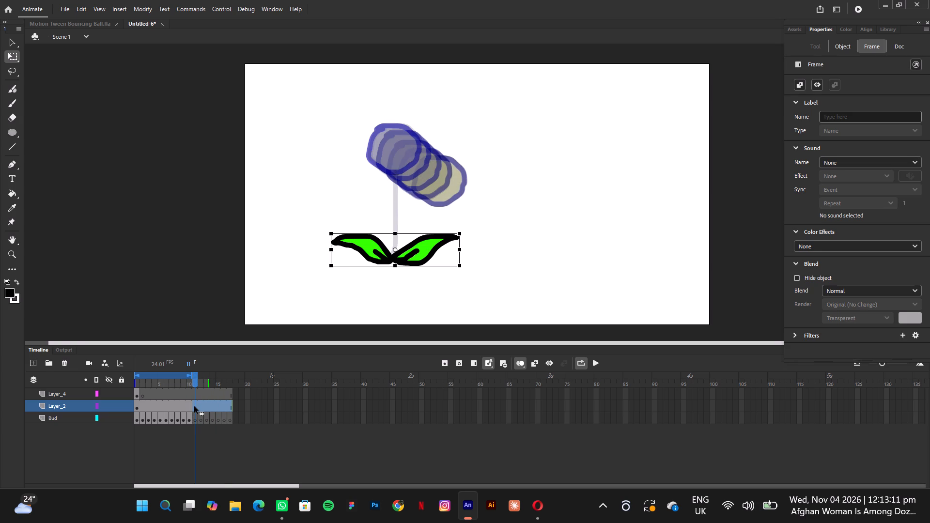
key("Delete")
Play the looped animation to check the bud's back-and-forth sway.
left_click(200, 393)
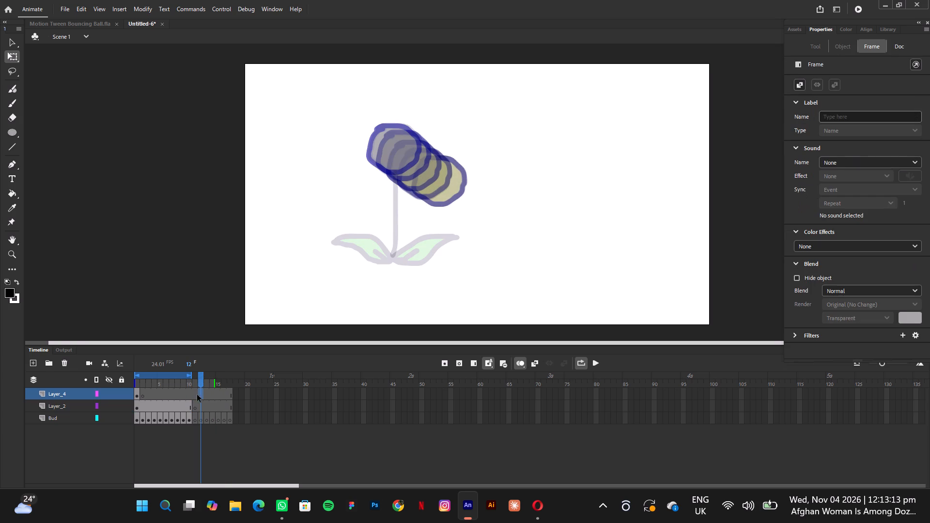
left_click(192, 396)
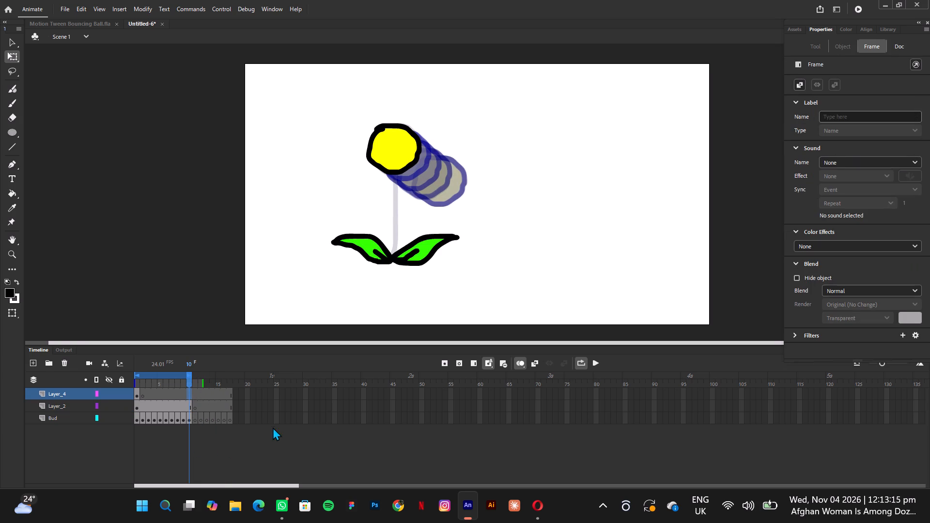
left_click(597, 361)
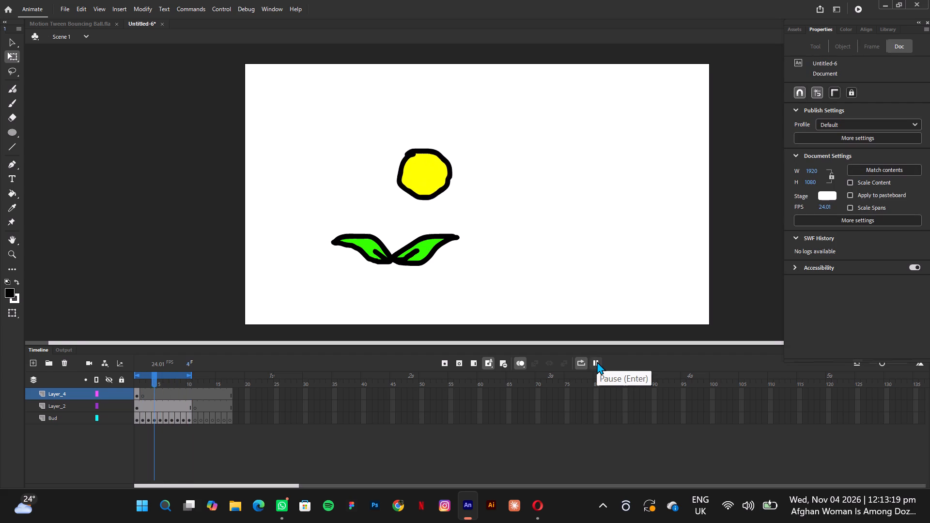
left_click(597, 361)
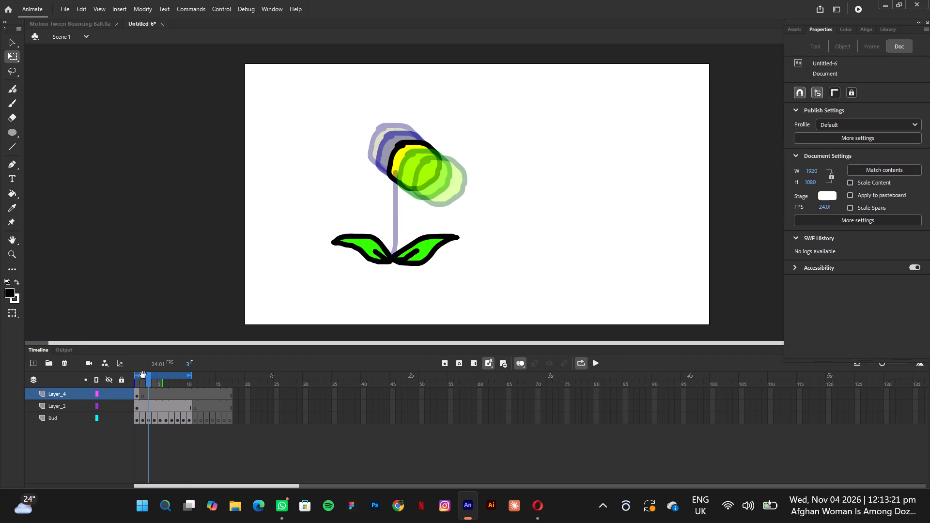
Return to frame 1 on Layer_4 and turn off onion skinning.
left_click_drag(147, 383, 125, 385)
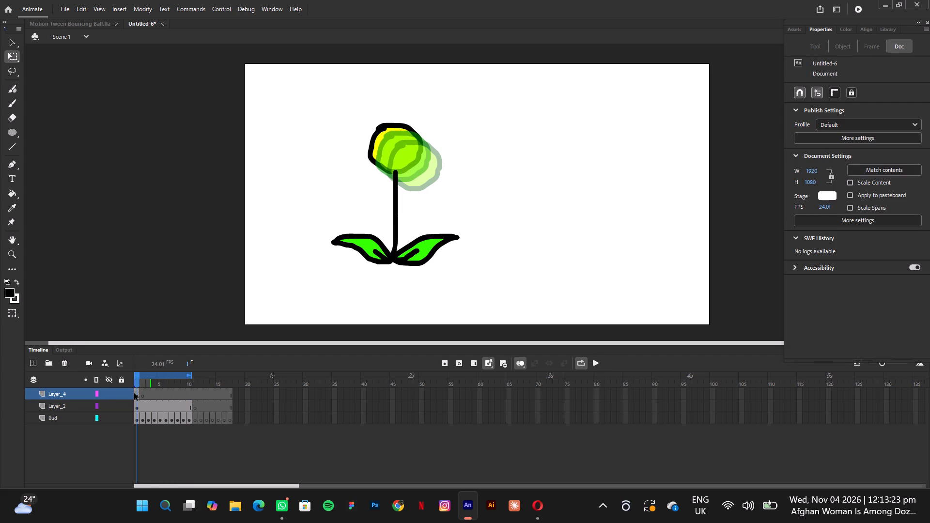
left_click(134, 393)
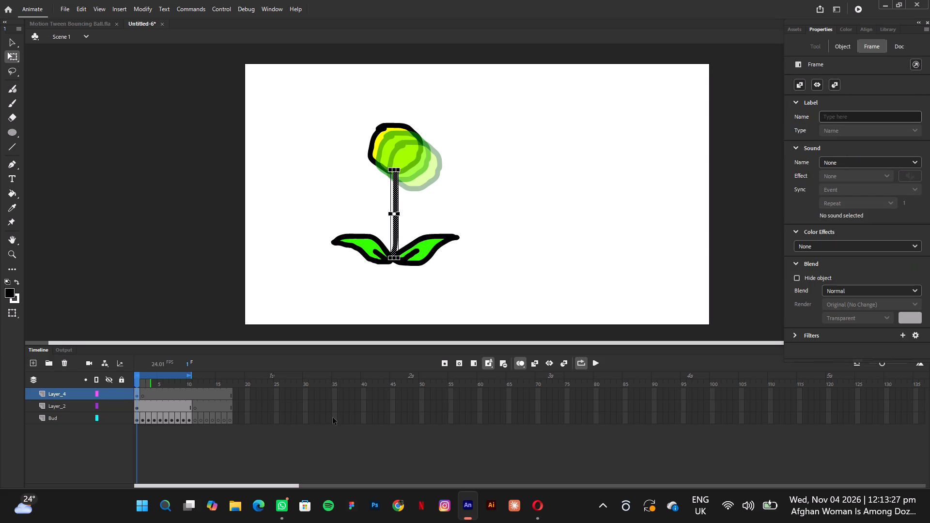
left_click(520, 362)
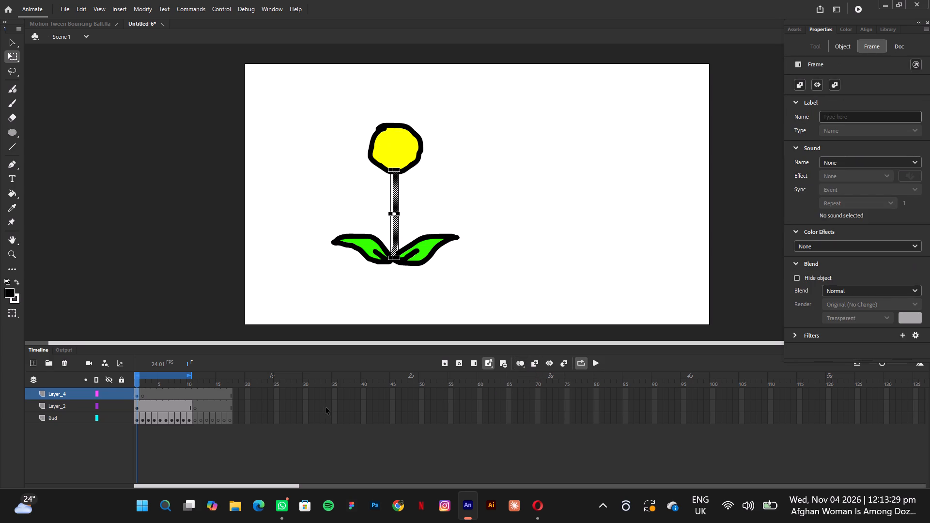
Paint a slightly bent black stem on frame 2 with the Classic Brush, from the base of the leaves up to the bud.
left_click(145, 392)
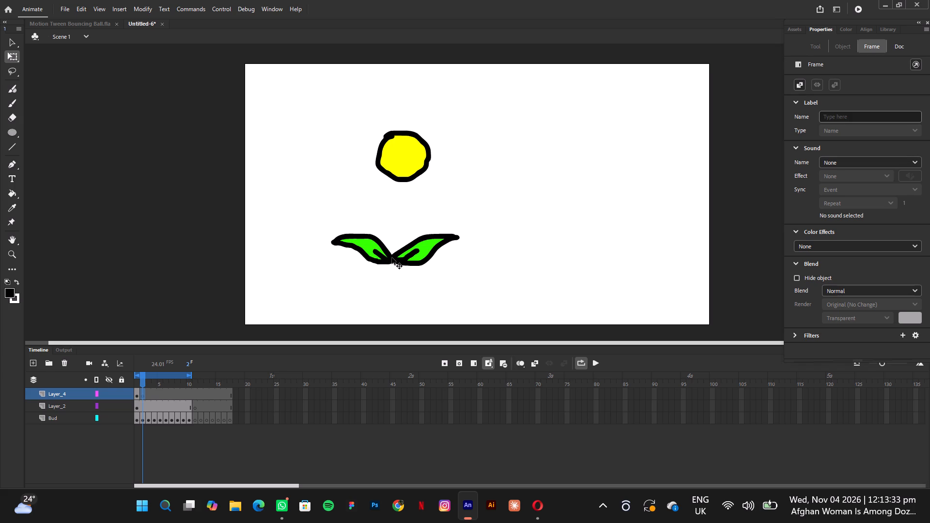
left_click_drag(392, 258, 391, 212)
key("ctrl+z")
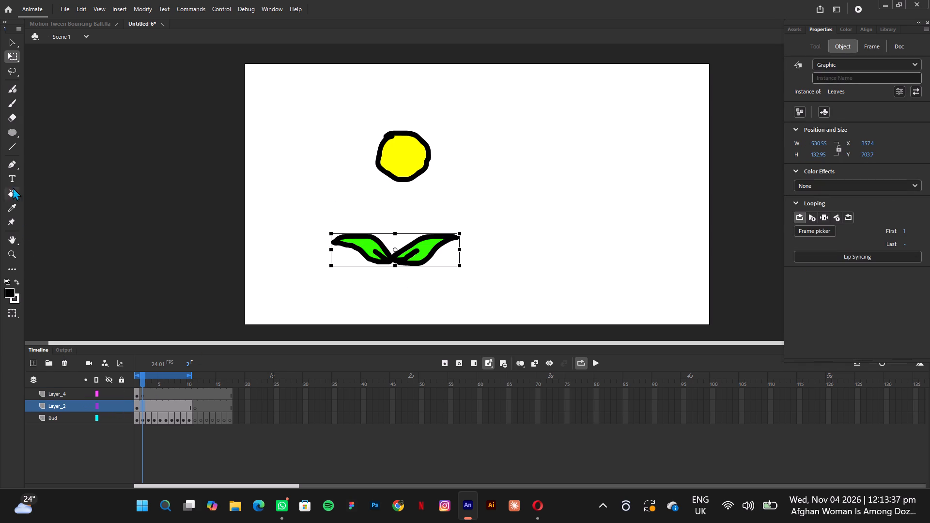
left_click(9, 95)
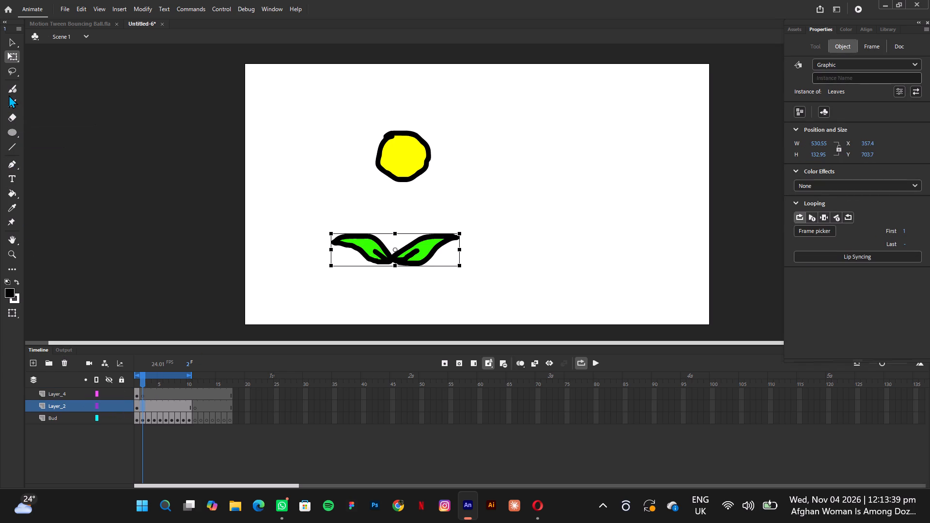
left_click(11, 101)
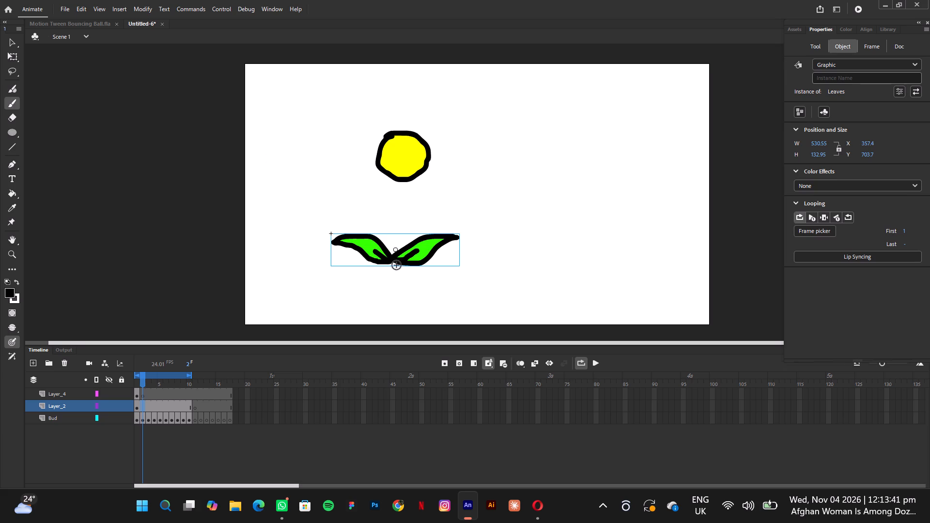
left_click_drag(393, 258, 393, 243)
left_click_drag(393, 243, 397, 190)
left_click_drag(397, 190, 400, 184)
left_click_drag(400, 184, 401, 180)
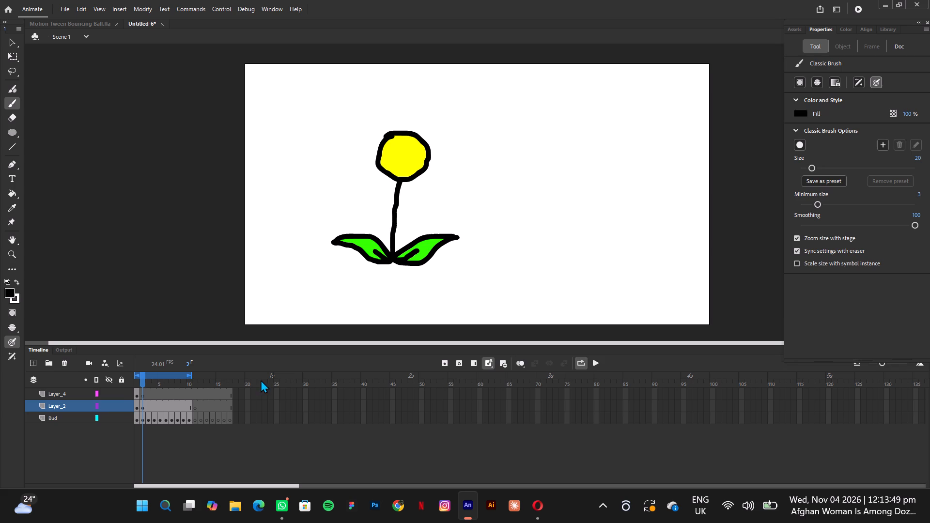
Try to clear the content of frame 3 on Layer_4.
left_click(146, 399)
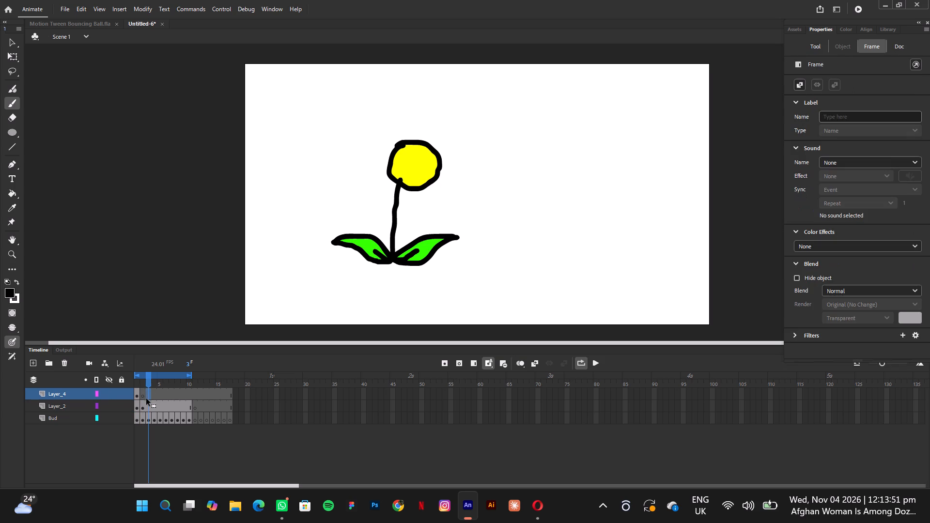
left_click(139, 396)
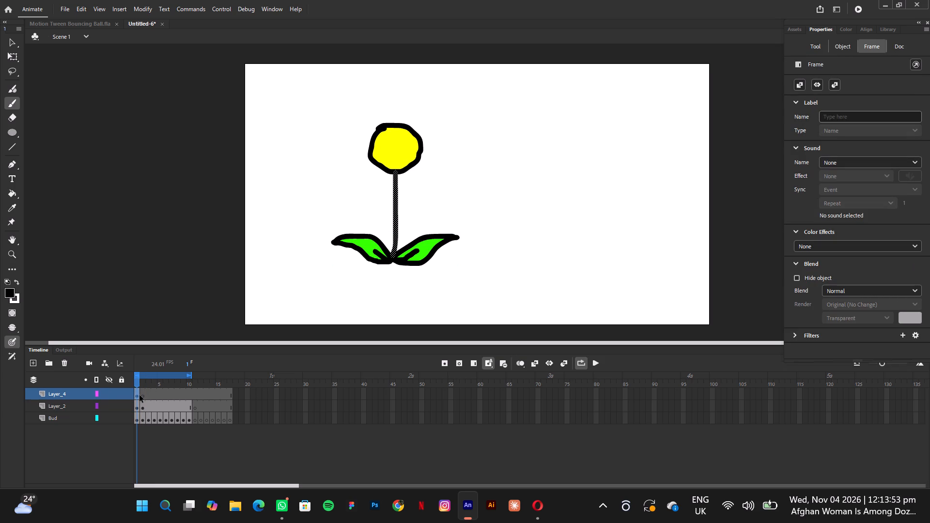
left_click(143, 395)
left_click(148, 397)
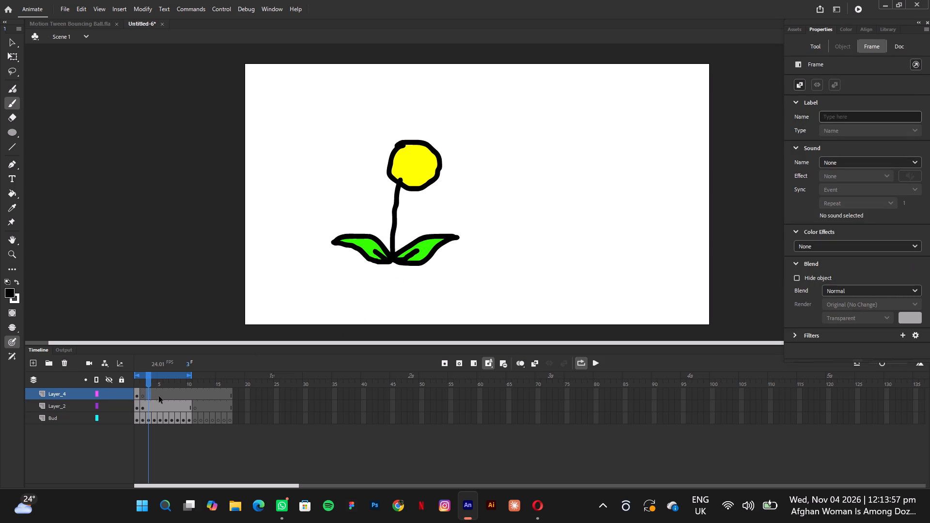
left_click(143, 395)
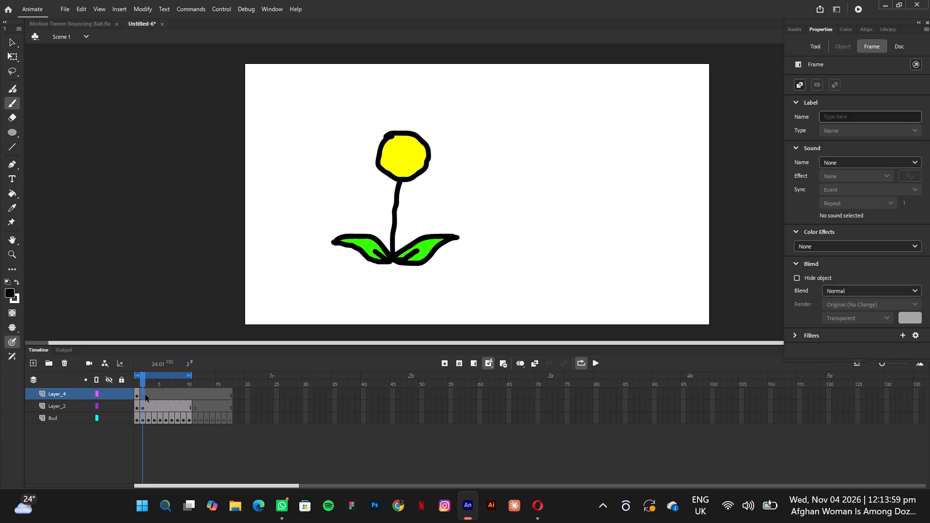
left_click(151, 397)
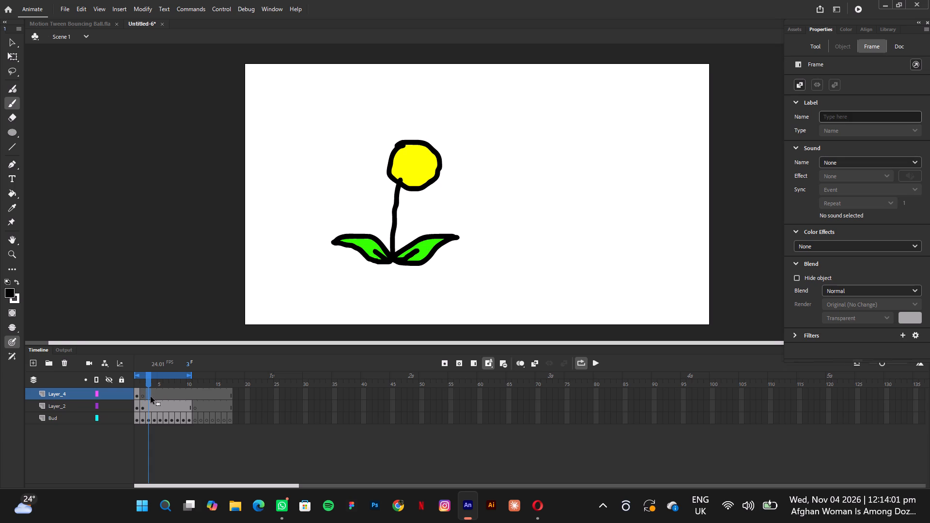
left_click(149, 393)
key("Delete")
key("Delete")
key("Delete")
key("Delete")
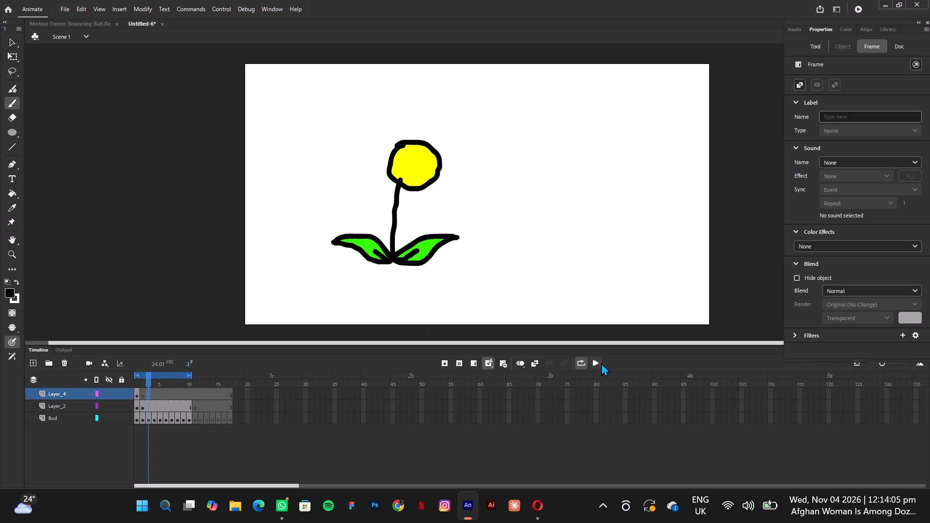
Play the looped animation to check how the stem follows the bud.
left_click(599, 364)
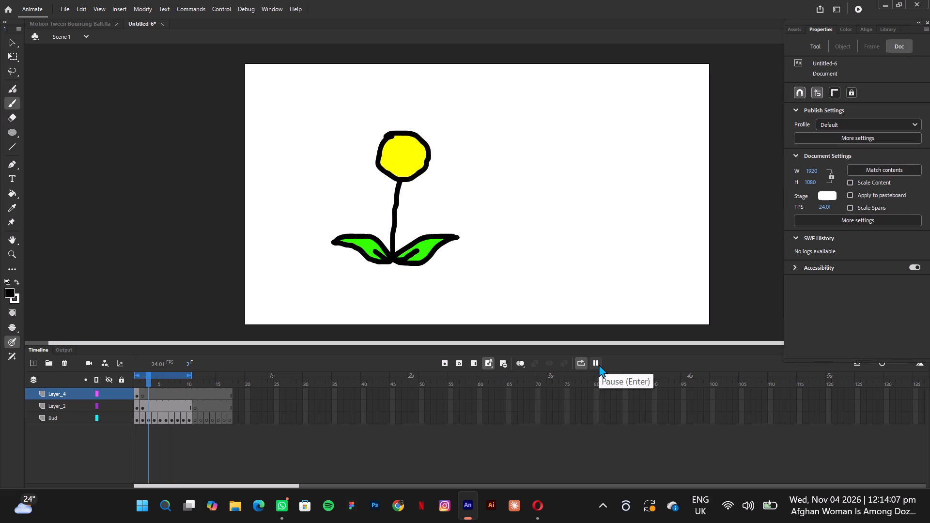
left_click(599, 364)
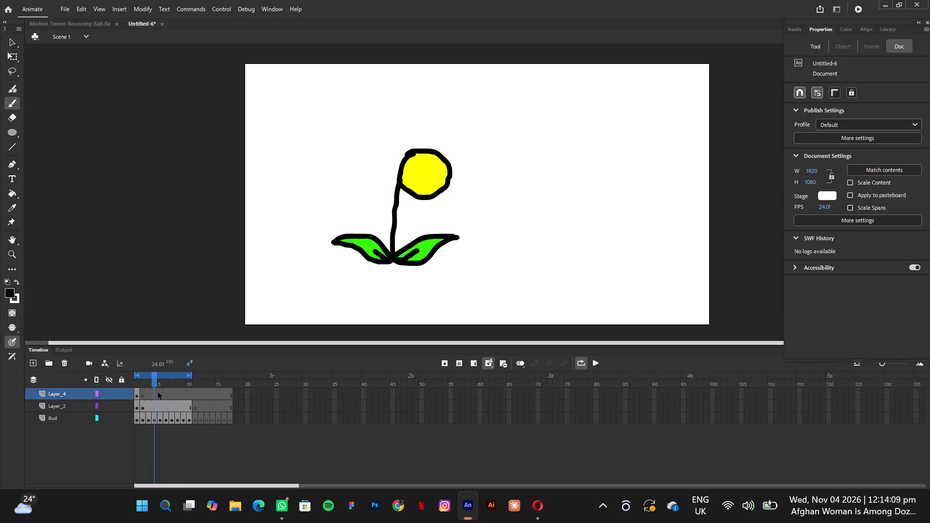
Delete Layer_4, which holds the frame 1 stem.
left_click_drag(154, 381, 130, 378)
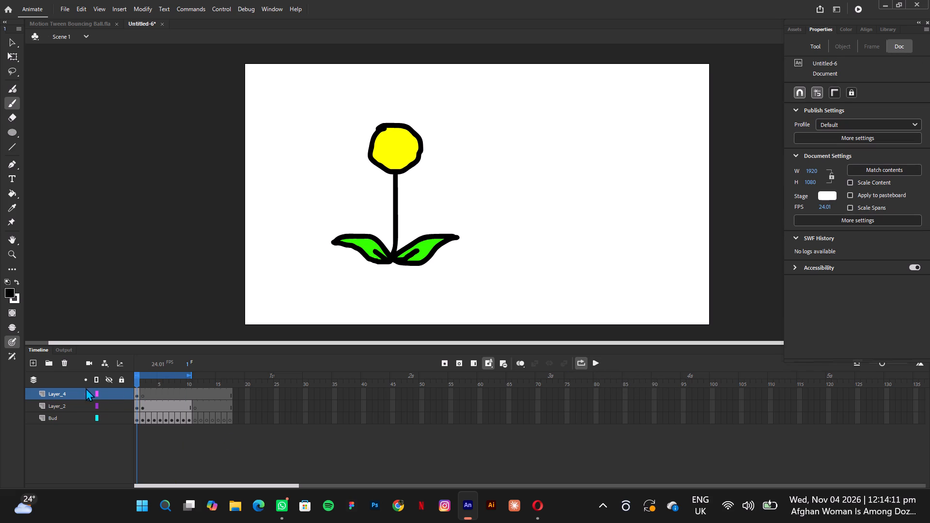
left_click(61, 363)
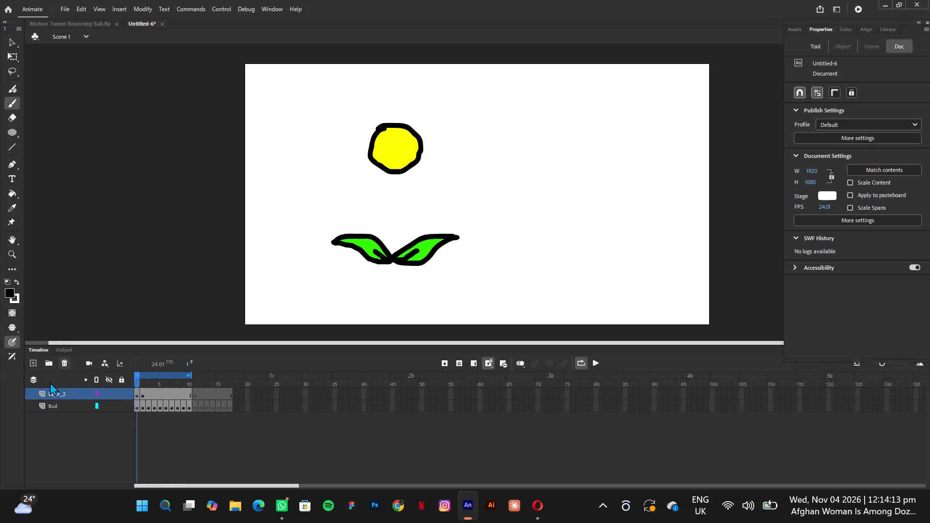
Add a new layer above Layer_2 and paint a straight black stem on frame 1 from the bud down to the leaves.
left_click(31, 364)
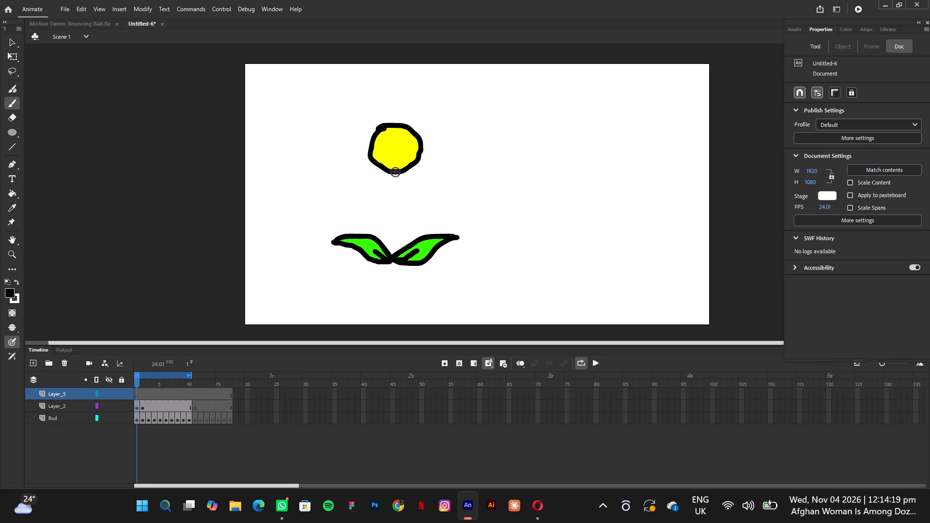
left_click_drag(395, 172, 393, 241)
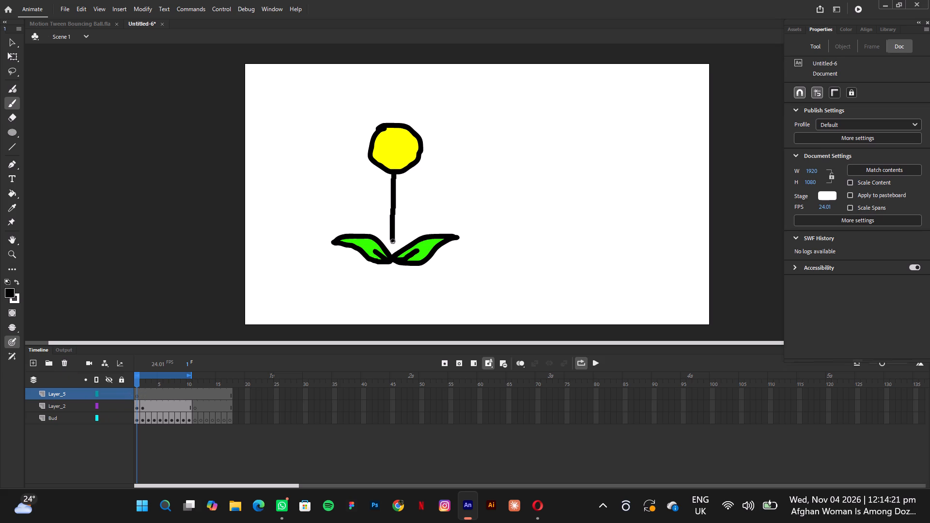
left_click_drag(393, 241, 393, 256)
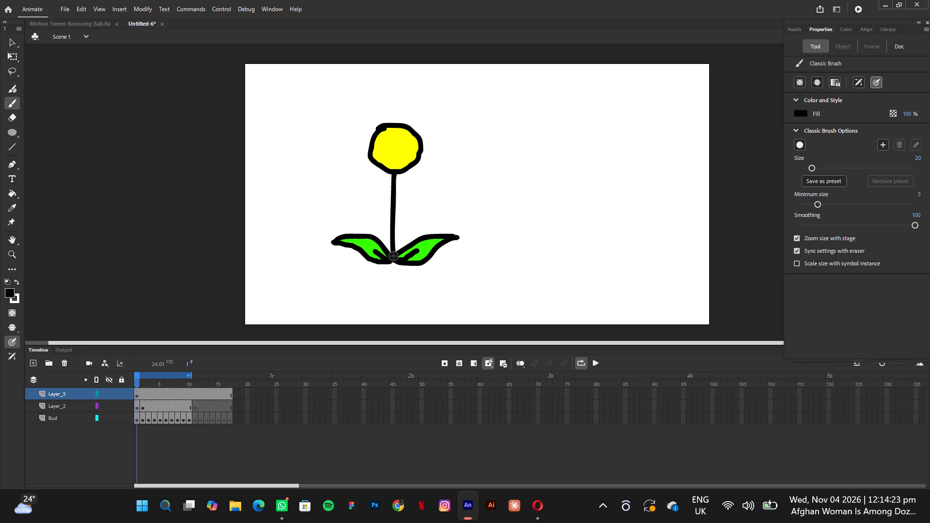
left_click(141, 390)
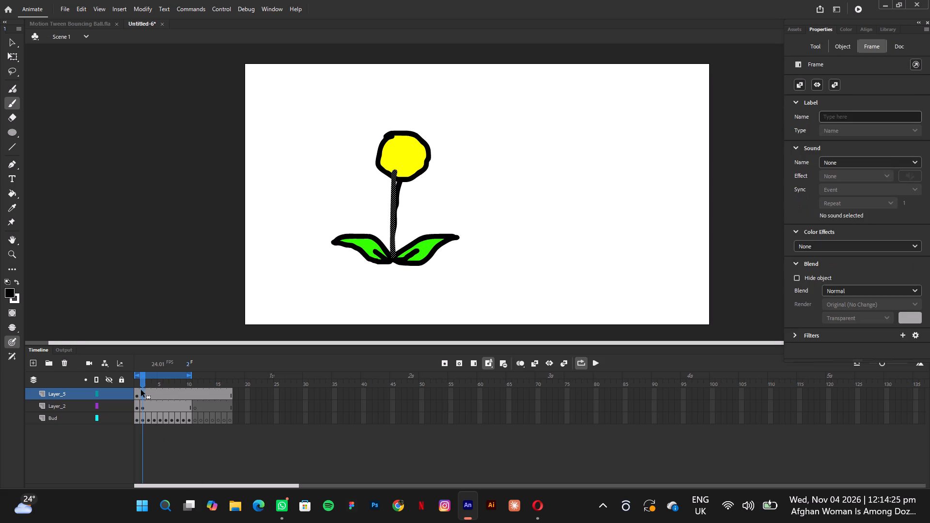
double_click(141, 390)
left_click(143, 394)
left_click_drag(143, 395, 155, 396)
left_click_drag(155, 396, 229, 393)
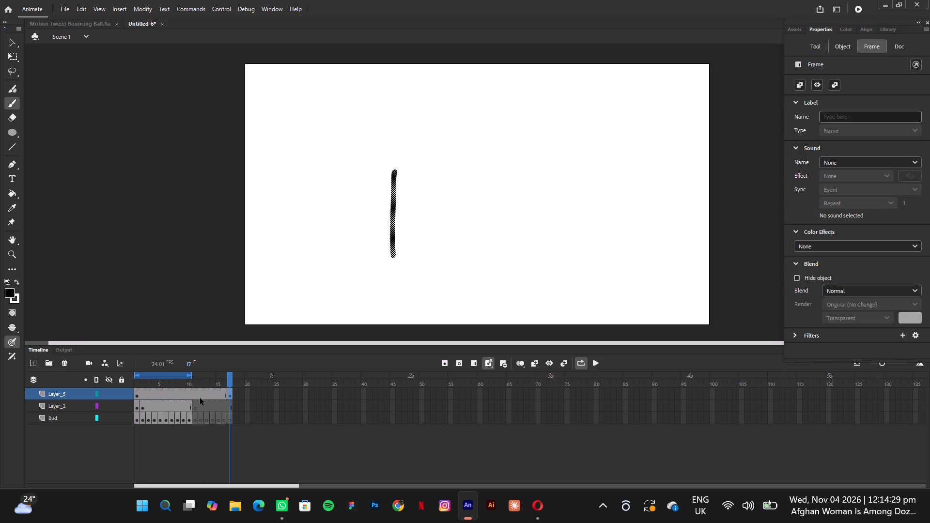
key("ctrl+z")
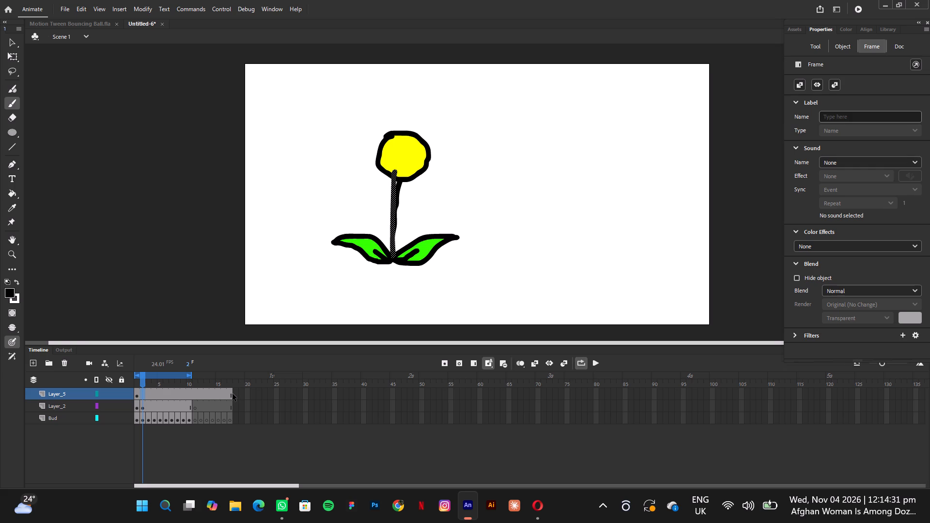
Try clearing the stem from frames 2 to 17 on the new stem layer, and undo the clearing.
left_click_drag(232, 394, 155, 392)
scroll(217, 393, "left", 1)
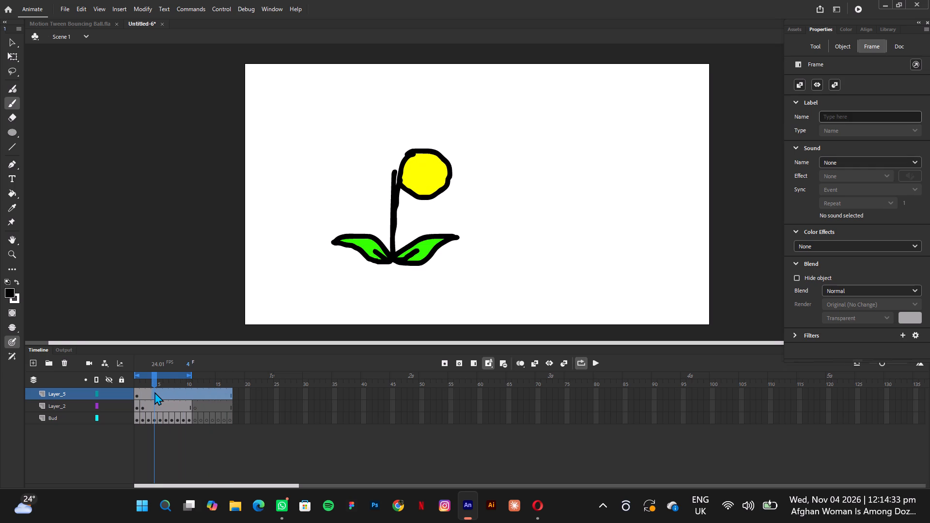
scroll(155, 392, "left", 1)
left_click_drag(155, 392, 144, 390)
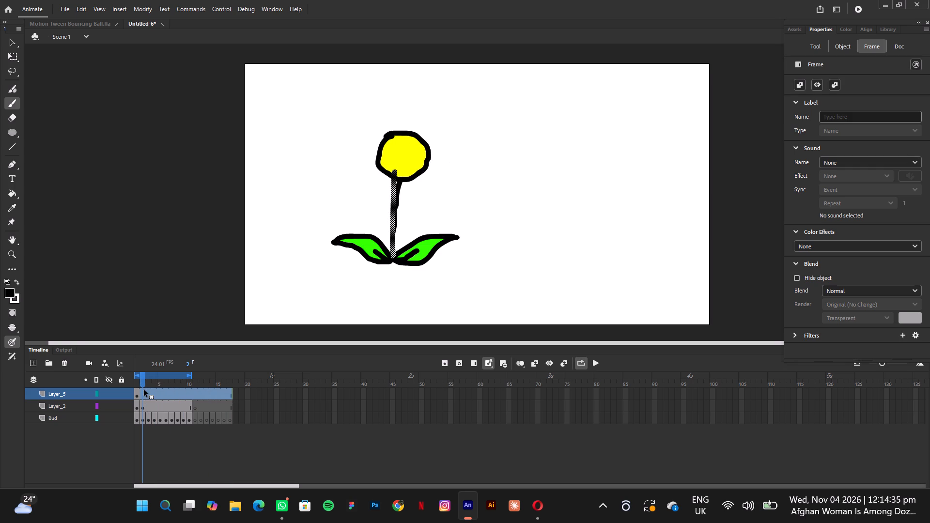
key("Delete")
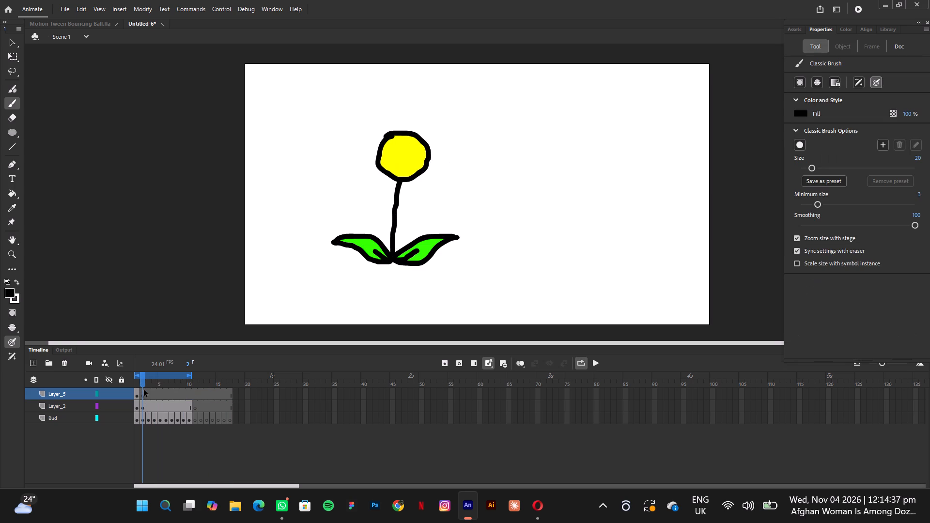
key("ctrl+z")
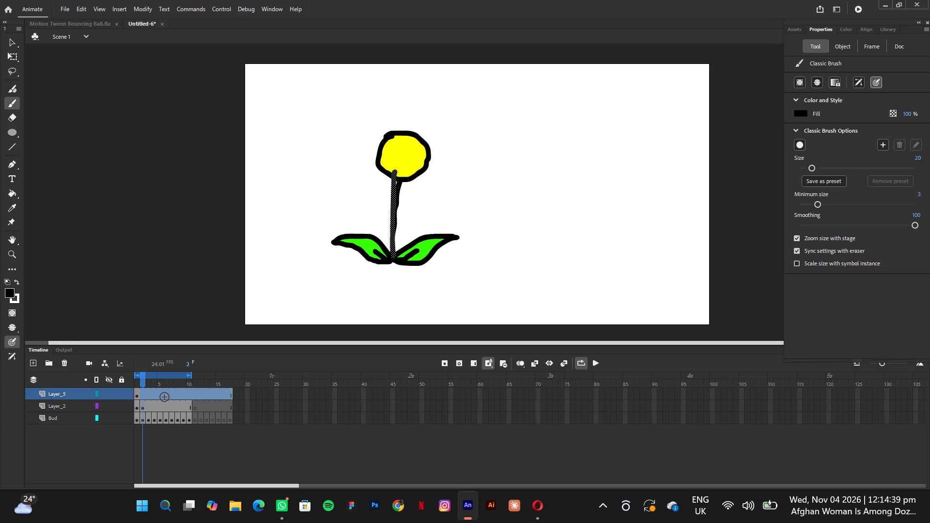
Remove the extra frames from Layer_5 so its straight stem occupies only frame 1.
left_click(142, 398)
left_click(142, 397)
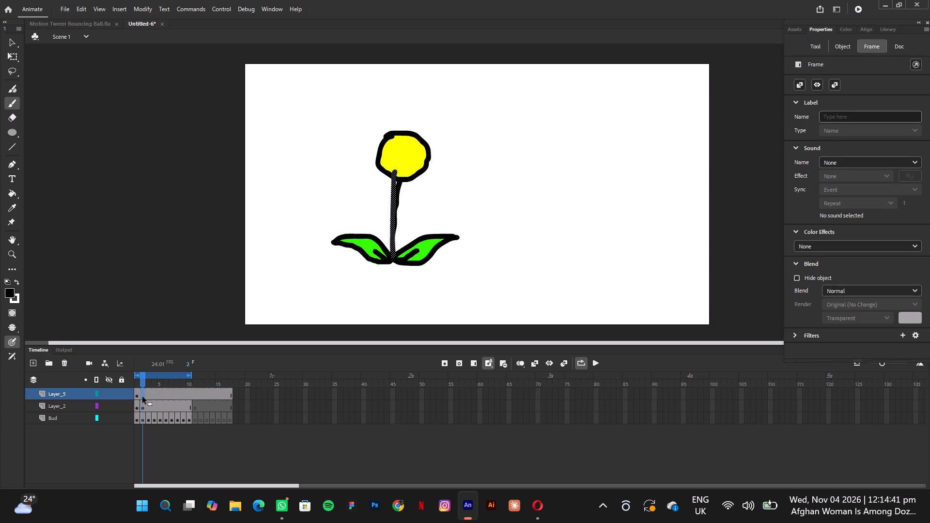
double_click(142, 397)
left_click(504, 363)
triple_click(504, 363)
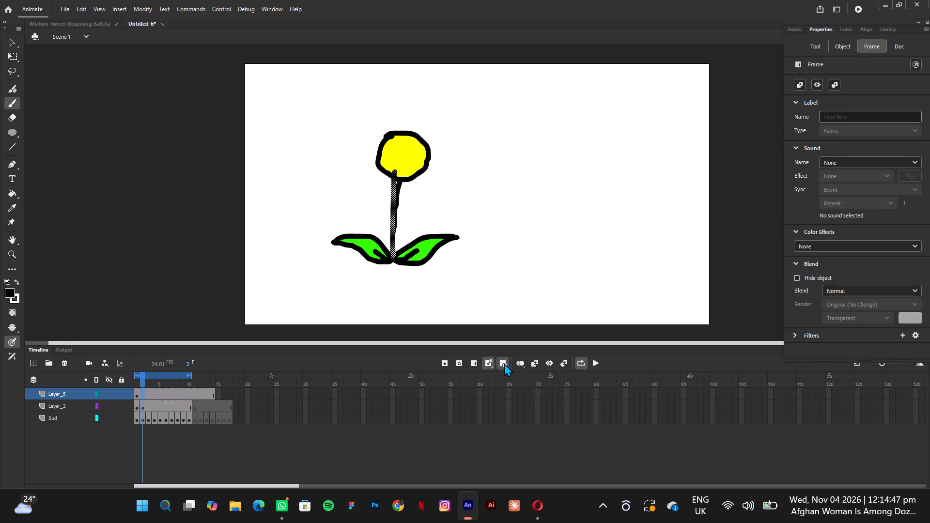
triple_click(504, 363)
triple_click(504, 363)
triple_click(504, 363)
triple_click(504, 363)
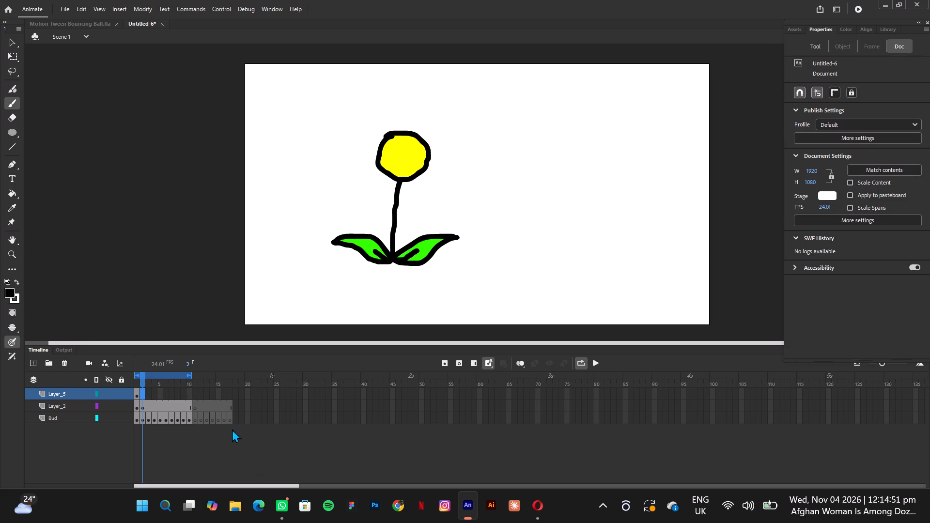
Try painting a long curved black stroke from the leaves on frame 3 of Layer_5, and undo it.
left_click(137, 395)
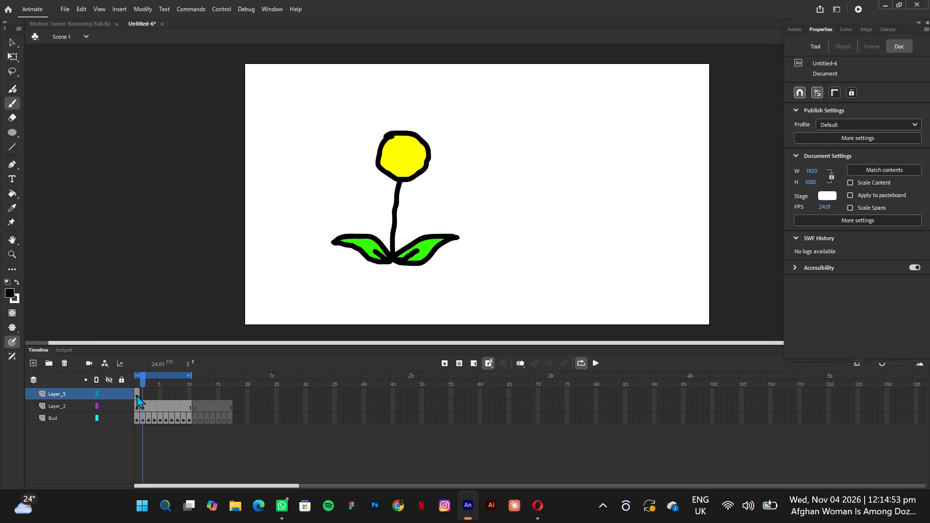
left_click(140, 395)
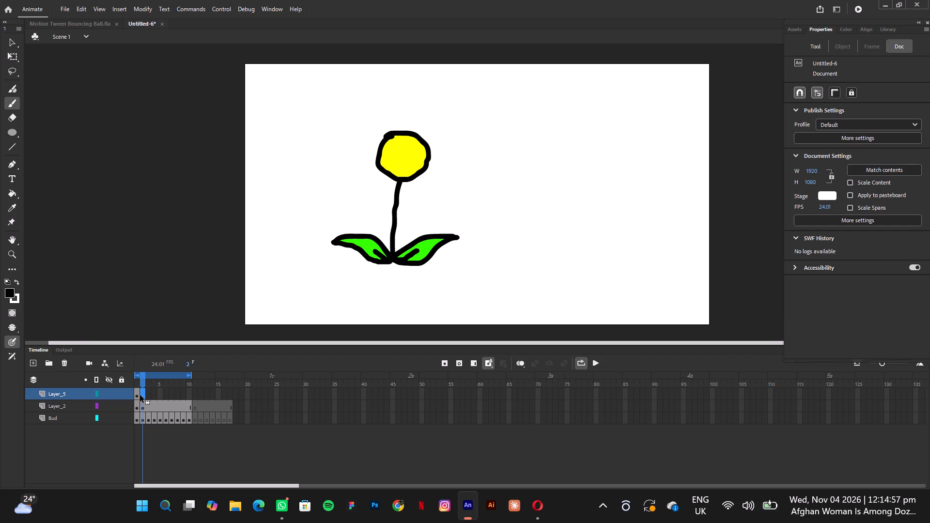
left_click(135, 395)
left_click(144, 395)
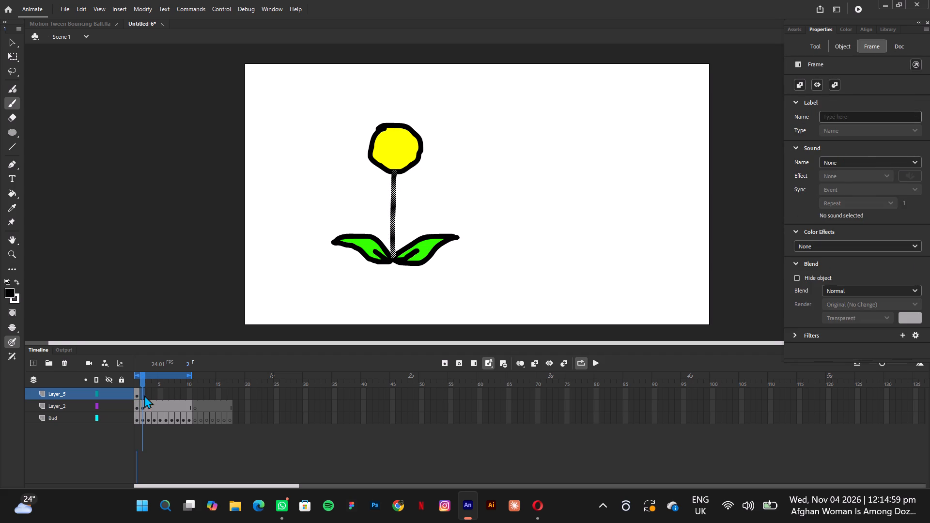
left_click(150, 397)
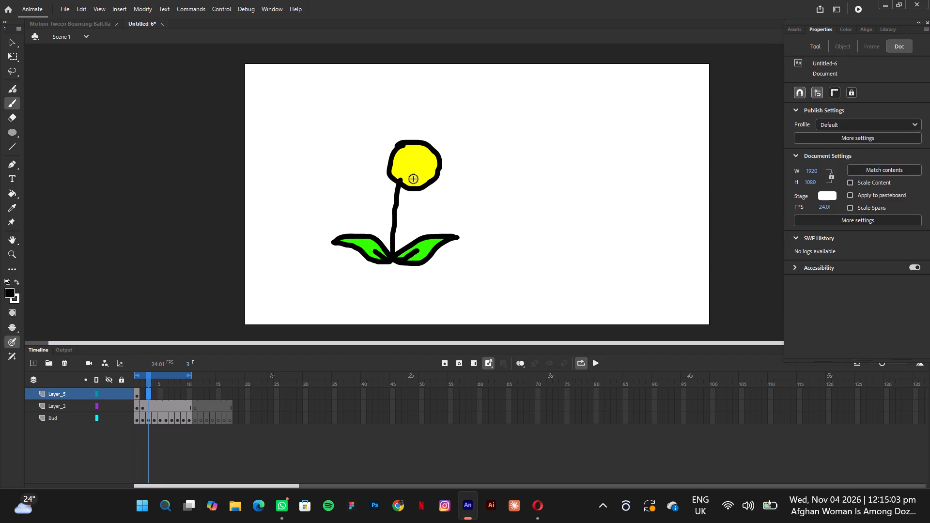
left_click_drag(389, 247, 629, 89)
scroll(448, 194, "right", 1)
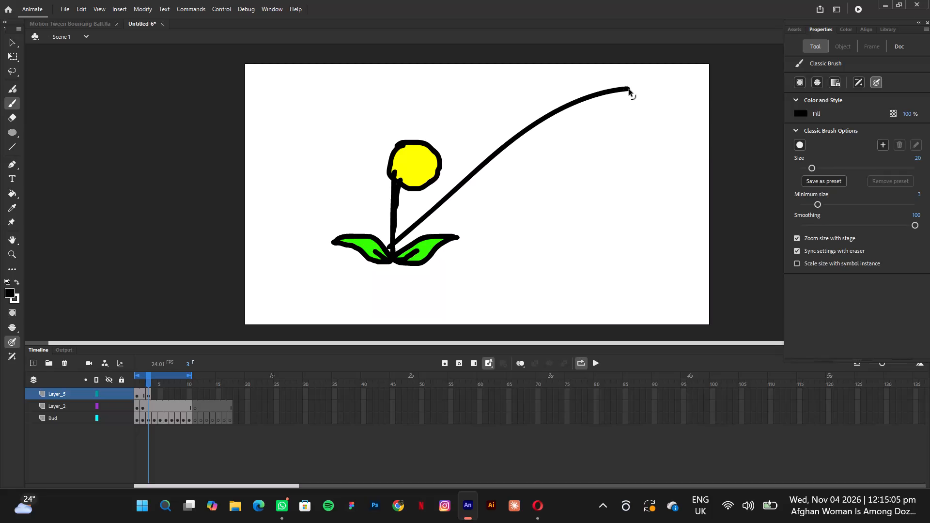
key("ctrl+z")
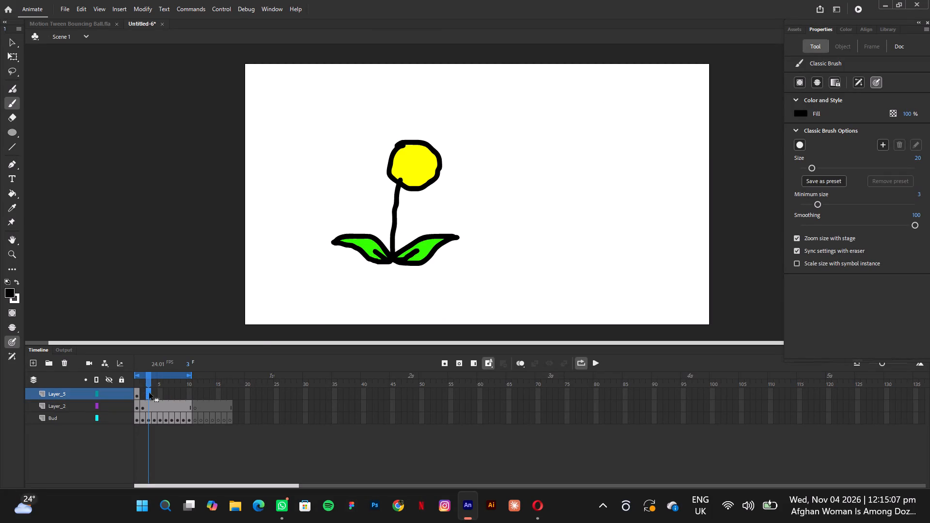
Compare frames 1 to 3 across Layer_5, Layer_2 and the Bud layer to examine how each is keyed.
left_click(143, 394)
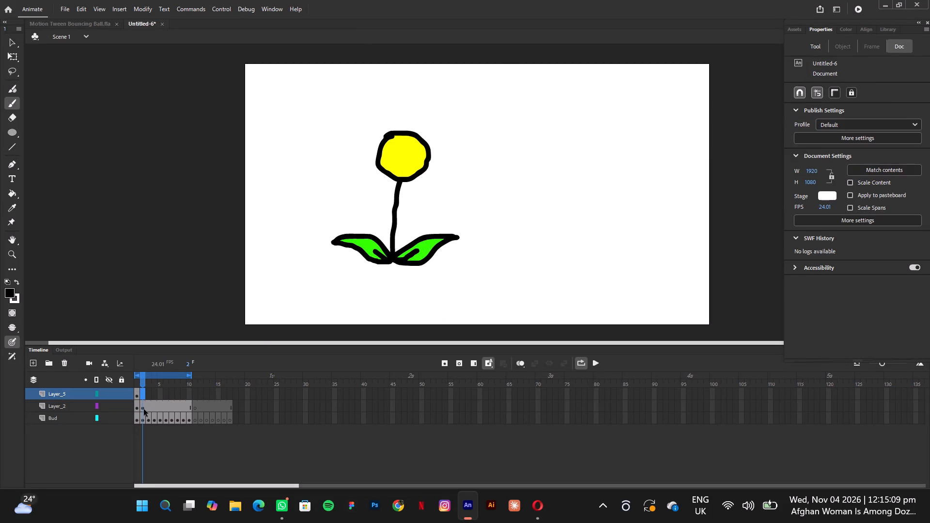
left_click(144, 409)
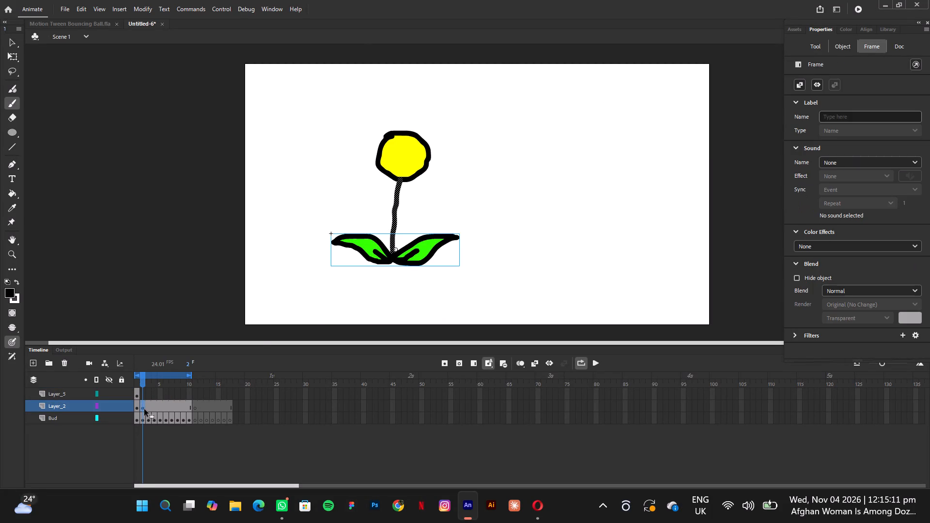
left_click(146, 393)
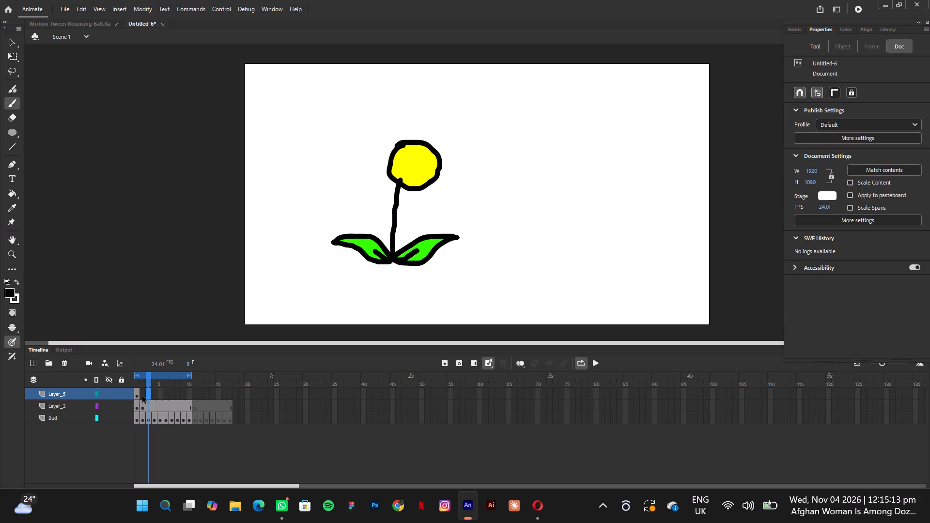
left_click(142, 396)
left_click(141, 424)
left_click(141, 424)
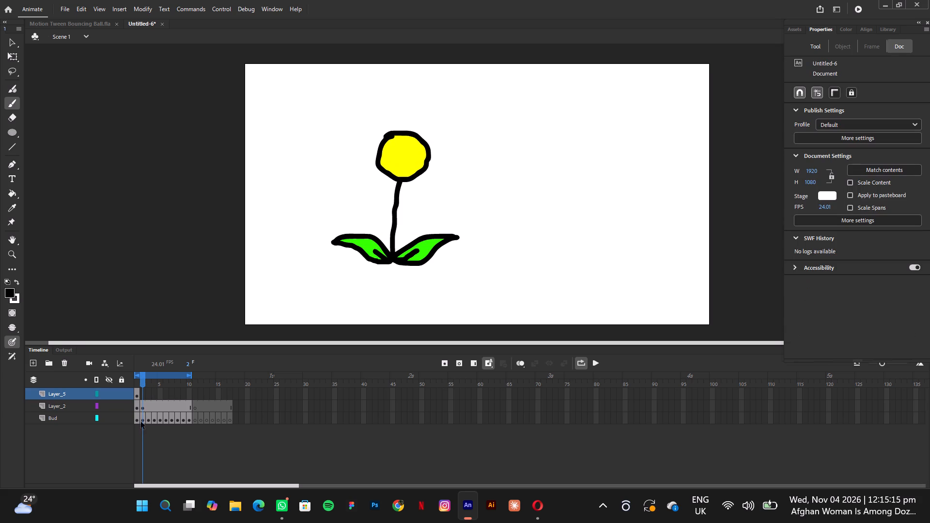
left_click(141, 421)
left_click(149, 423)
left_click(143, 423)
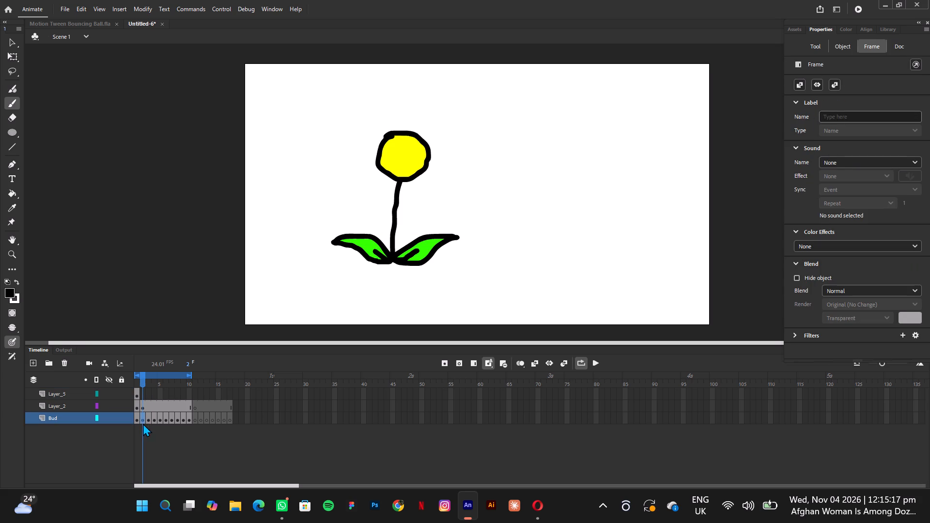
left_click(139, 391)
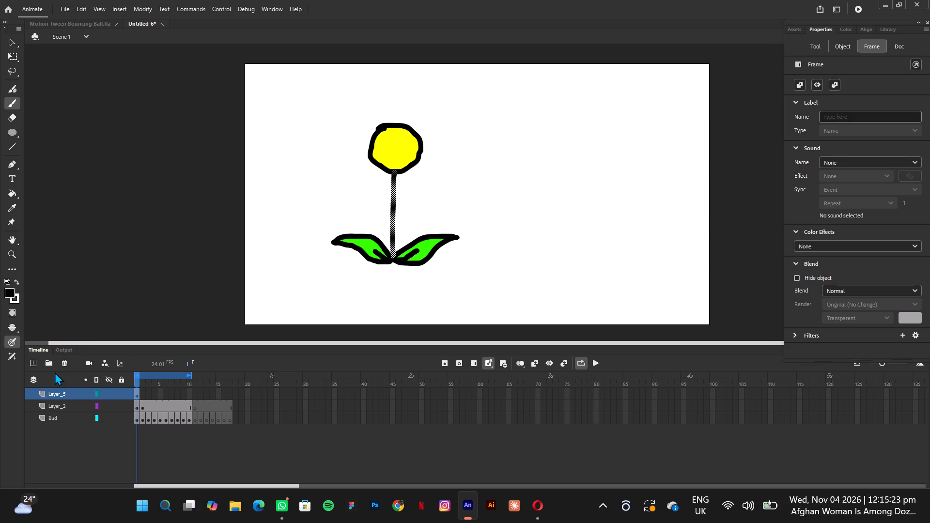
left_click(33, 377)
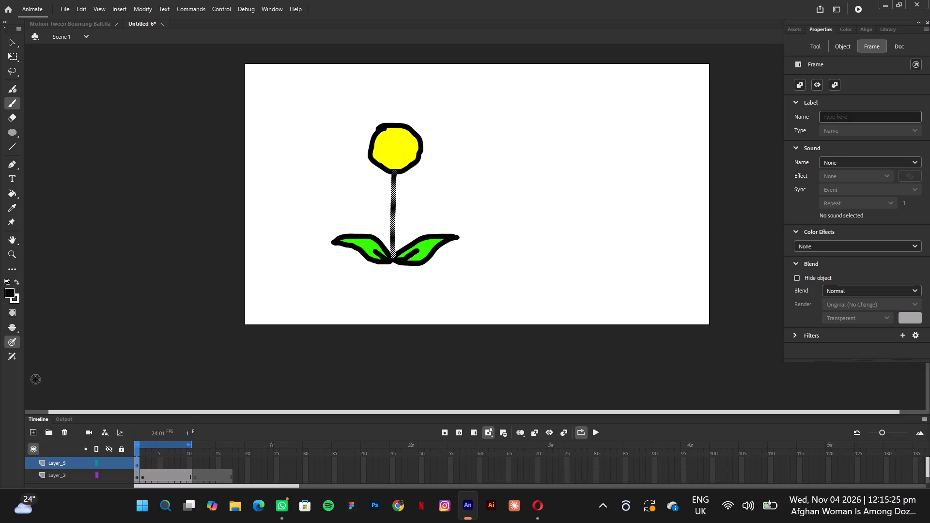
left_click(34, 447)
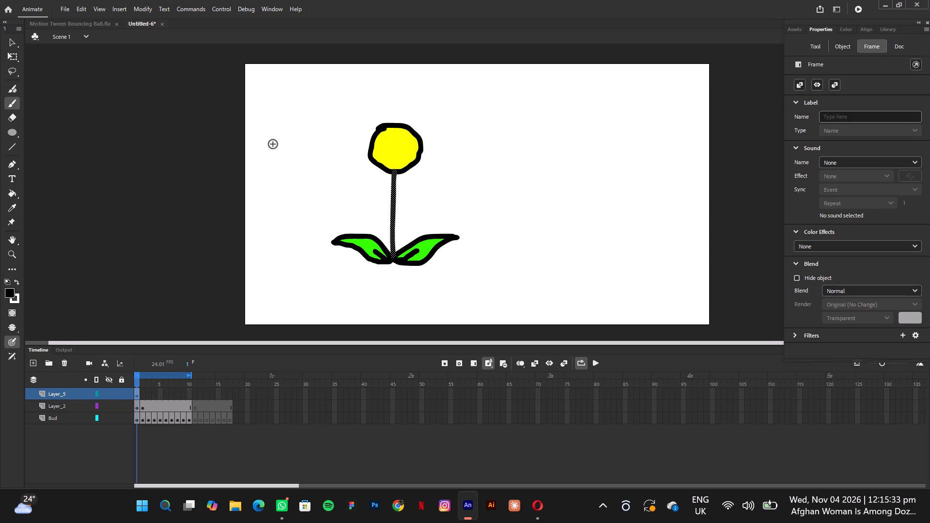
Create a new blank document.
left_click(70, 4)
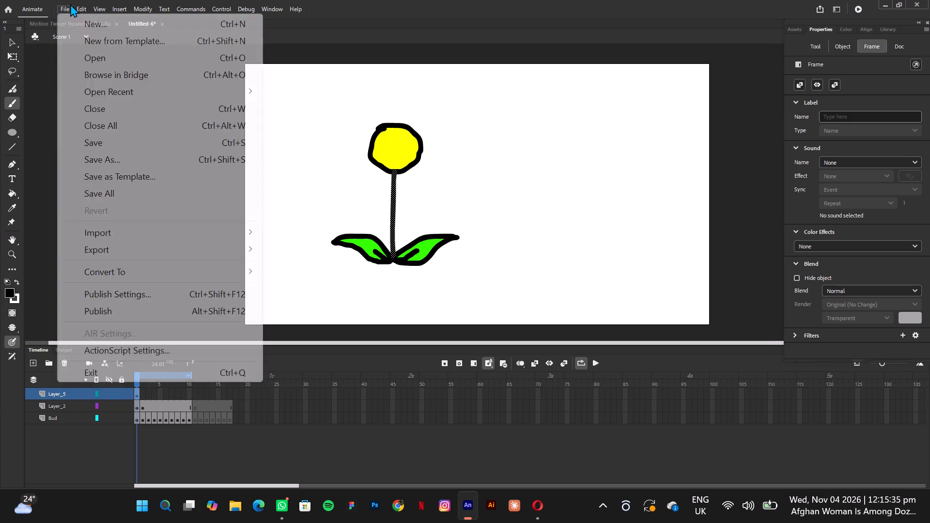
left_click(77, 21)
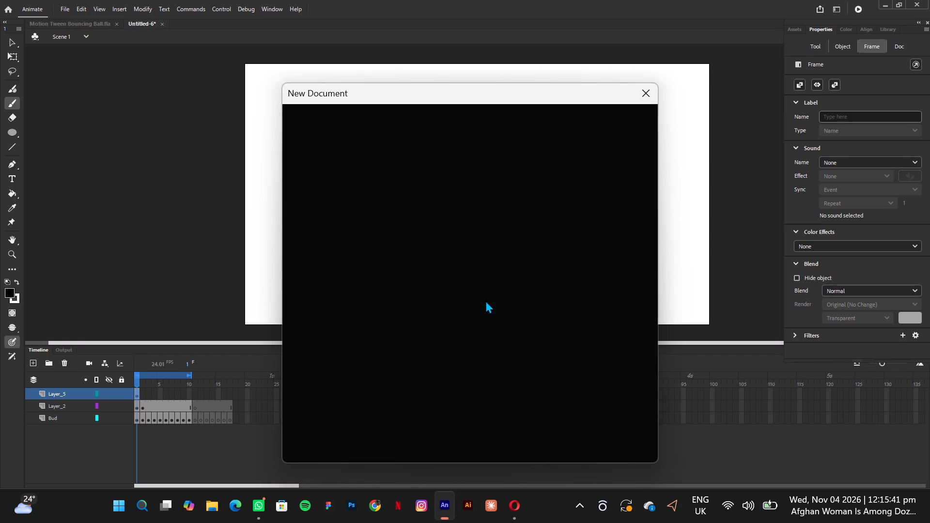
left_click(626, 364)
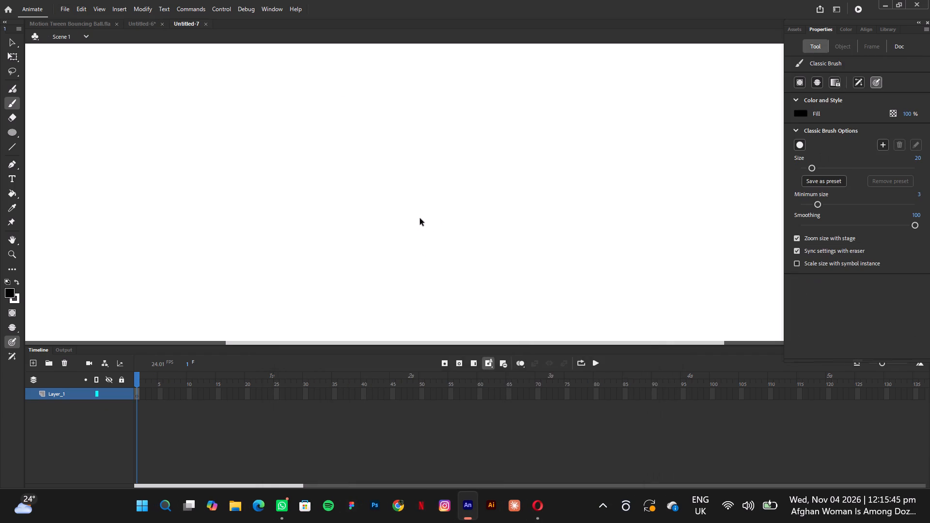
key("ctrl+minus")
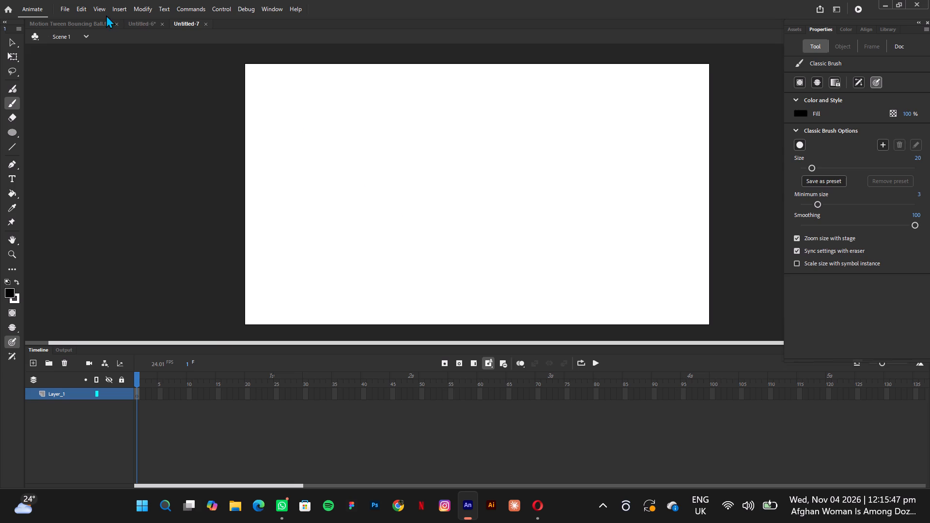
left_click(0, 0)
Return to the Untitled-6 document and inspect Layer_5 frame by frame from frame 2 to frame 11.
left_click(136, 23)
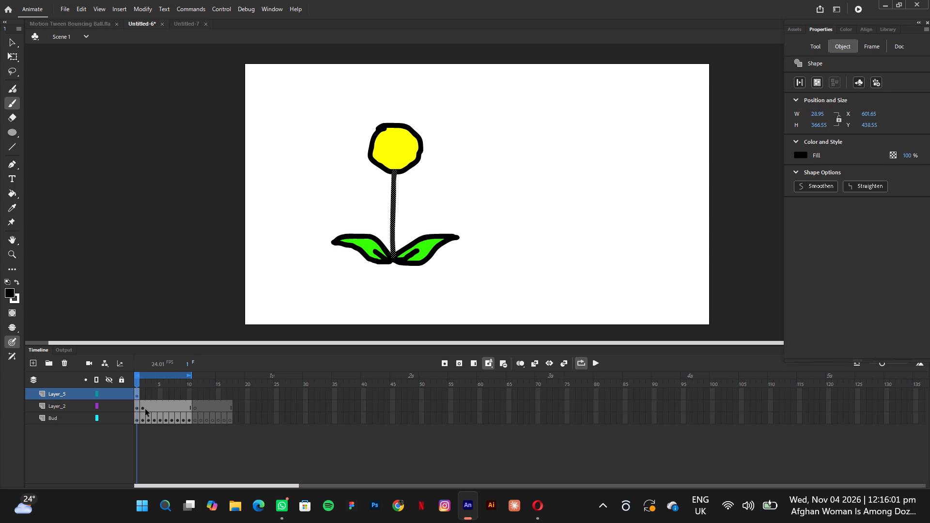
left_click(219, 437)
left_click(82, 446)
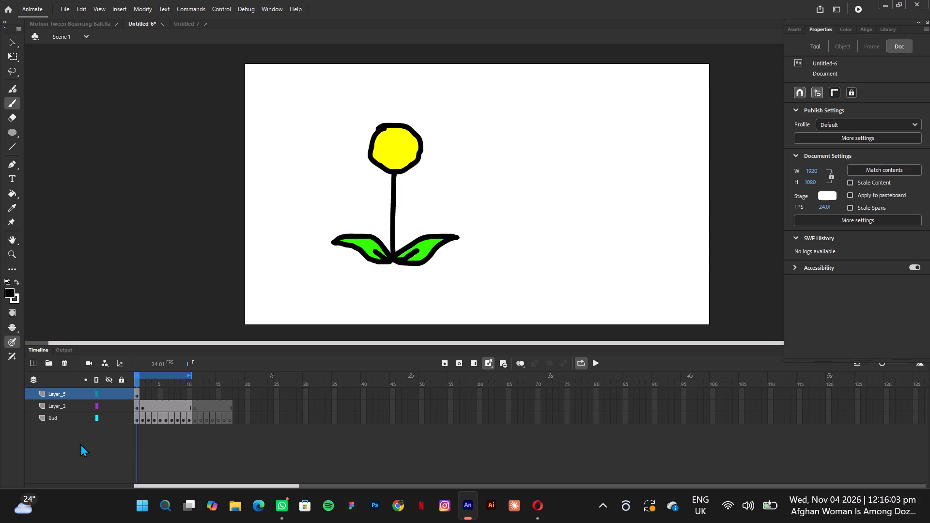
left_click(142, 395)
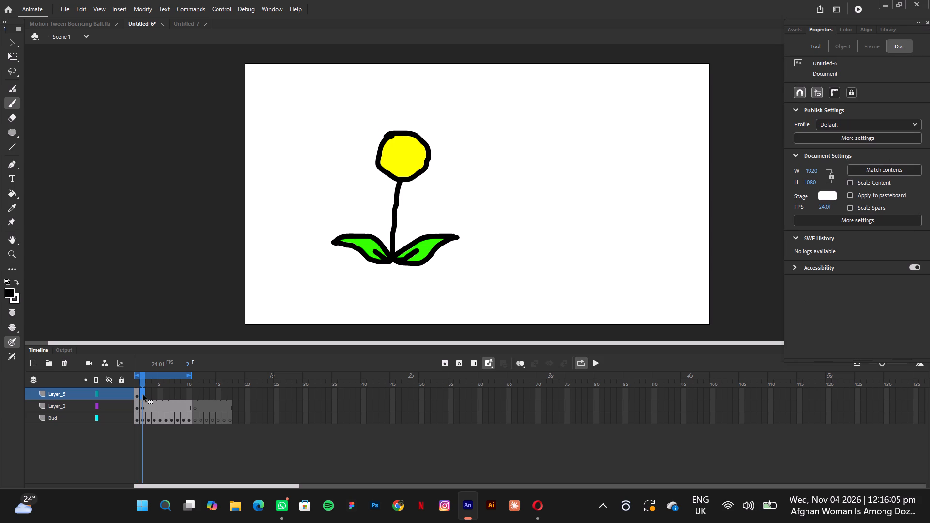
left_click(146, 395)
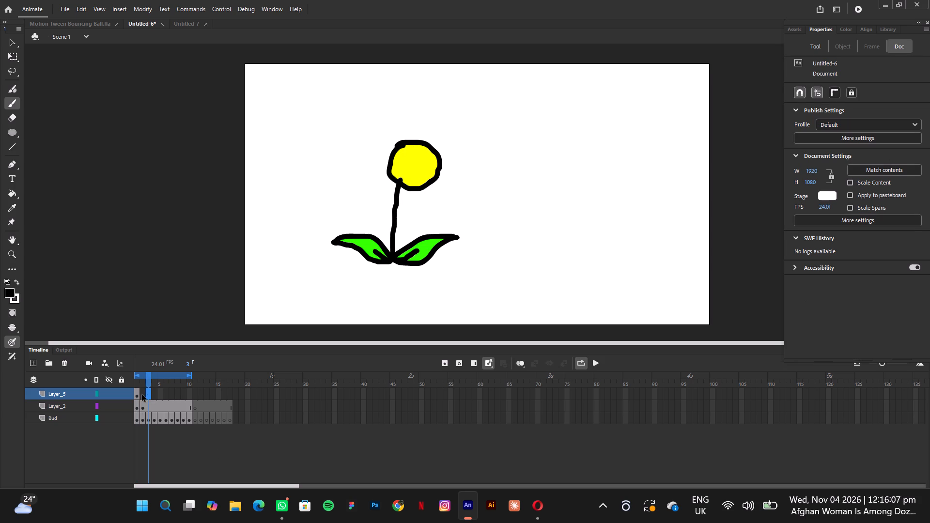
left_click(139, 395)
left_click(148, 395)
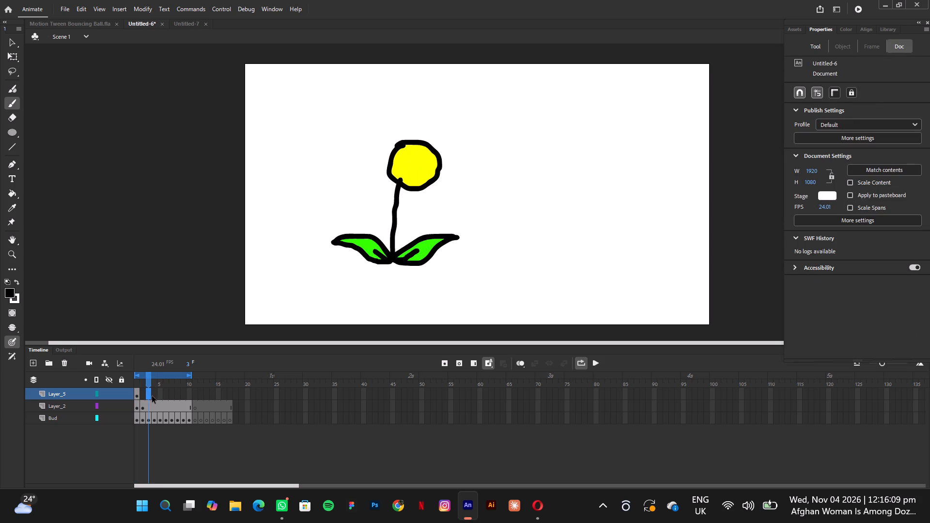
left_click(154, 397)
left_click(172, 398)
left_click(189, 399)
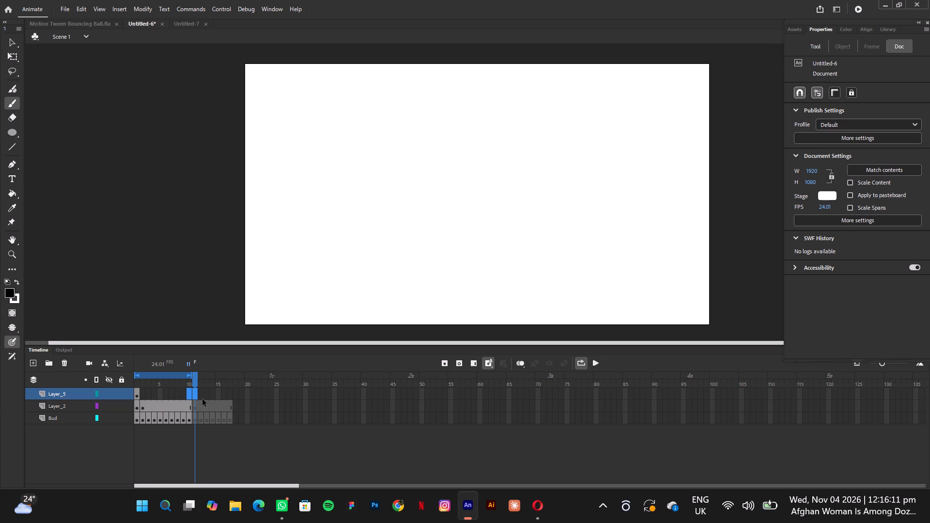
Play the looped animation to check the stem against the bud's movement, and stop it.
left_click(597, 363)
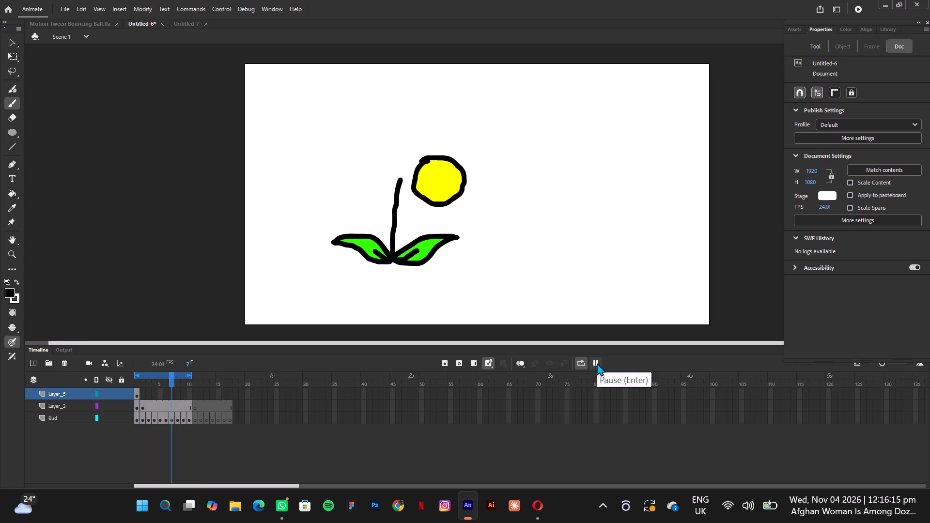
left_click(597, 363)
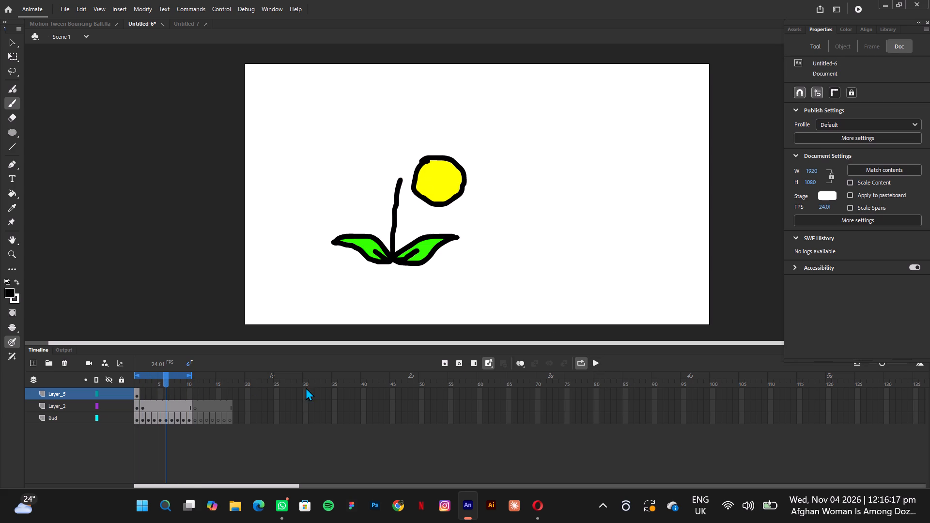
Remove Layer_2's frames from frame 10 onward.
left_click(190, 390)
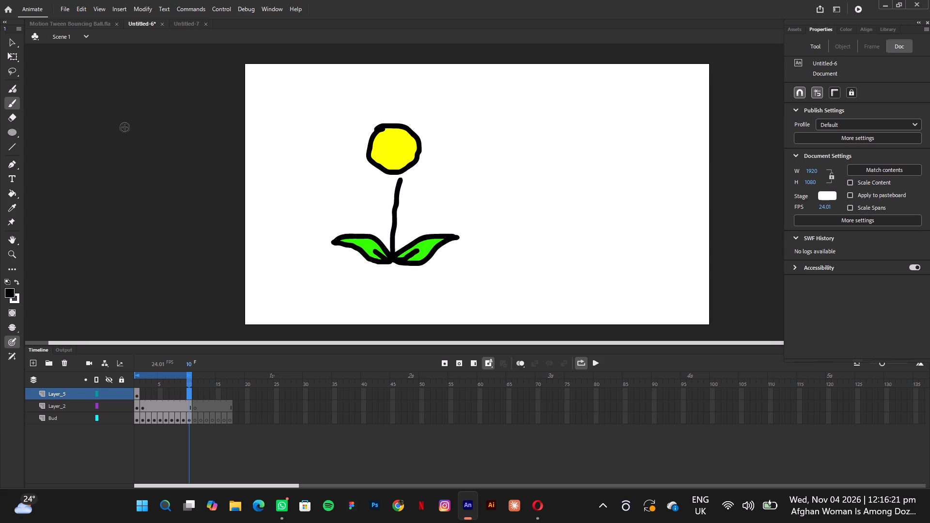
left_click(15, 42)
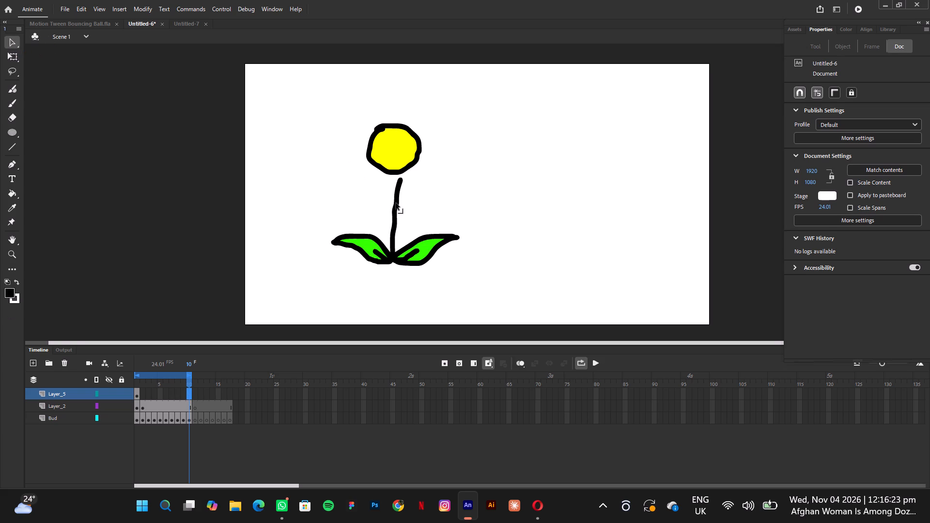
left_click(396, 203)
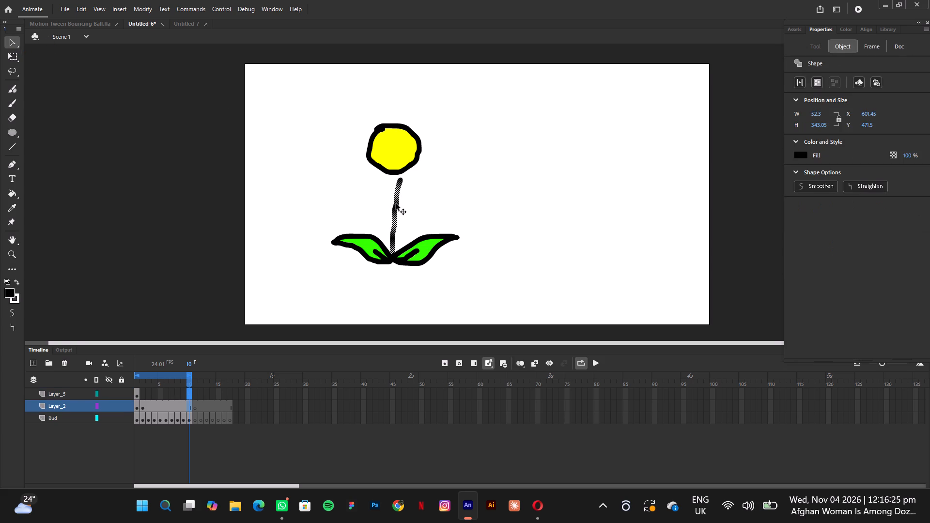
left_click(238, 439)
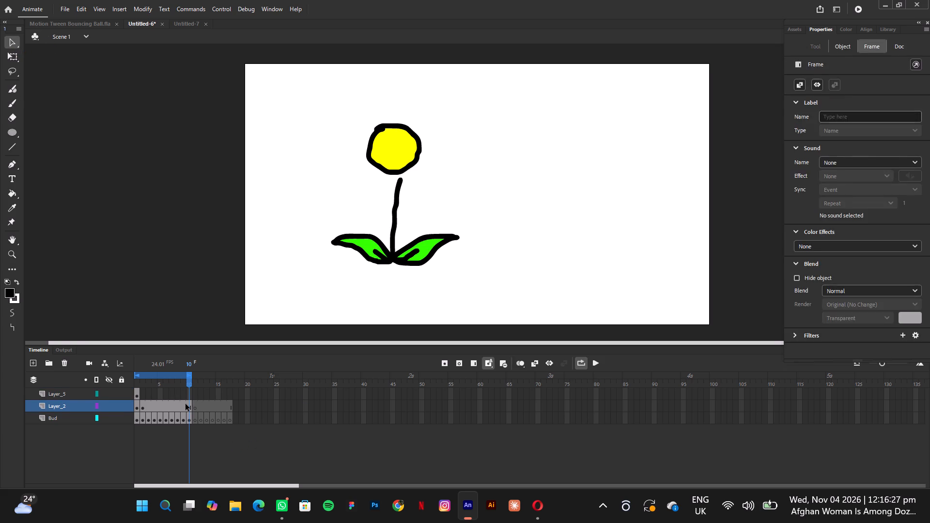
left_click(191, 409)
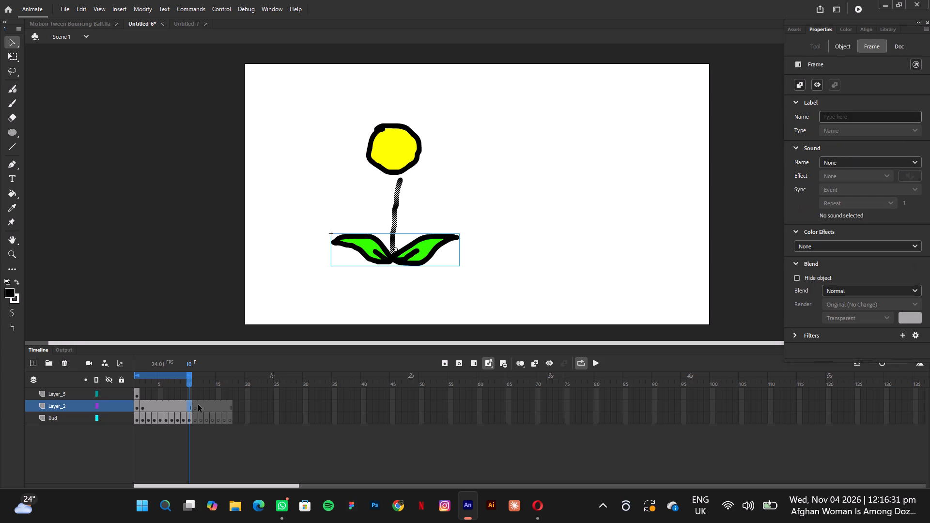
left_click(500, 361)
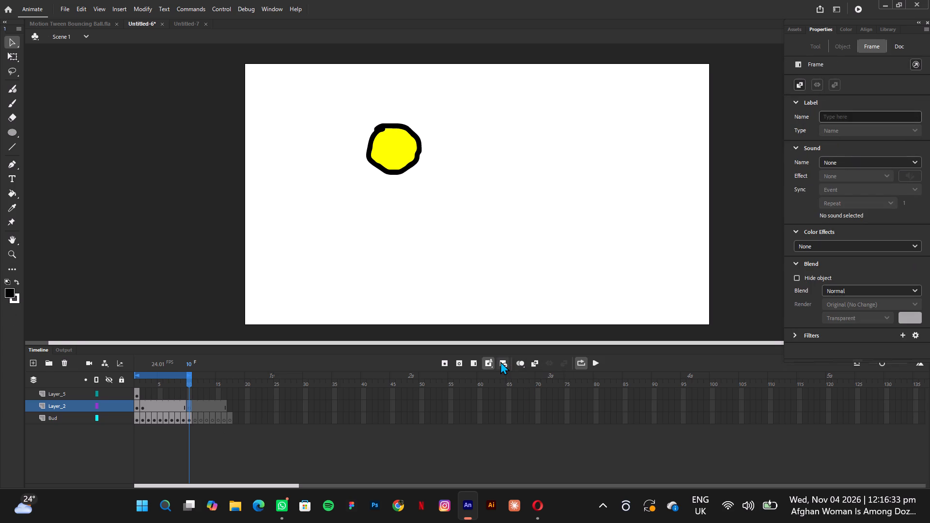
triple_click(500, 361)
triple_click(500, 361)
left_click(500, 361)
left_click(500, 361)
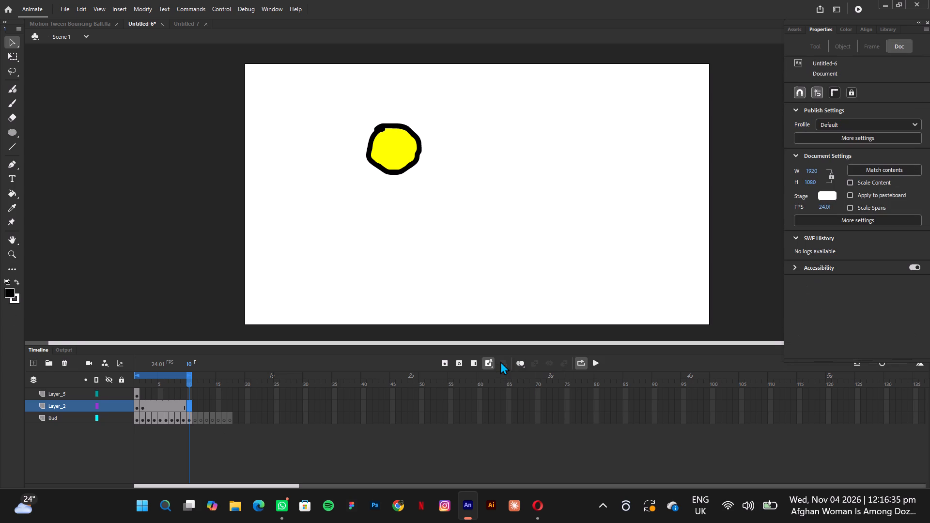
left_click(500, 361)
Remove Layer_2's remaining frames from 9 back to 2, including the bent-stem keyframe, keeping only frame 1.
left_click(185, 409)
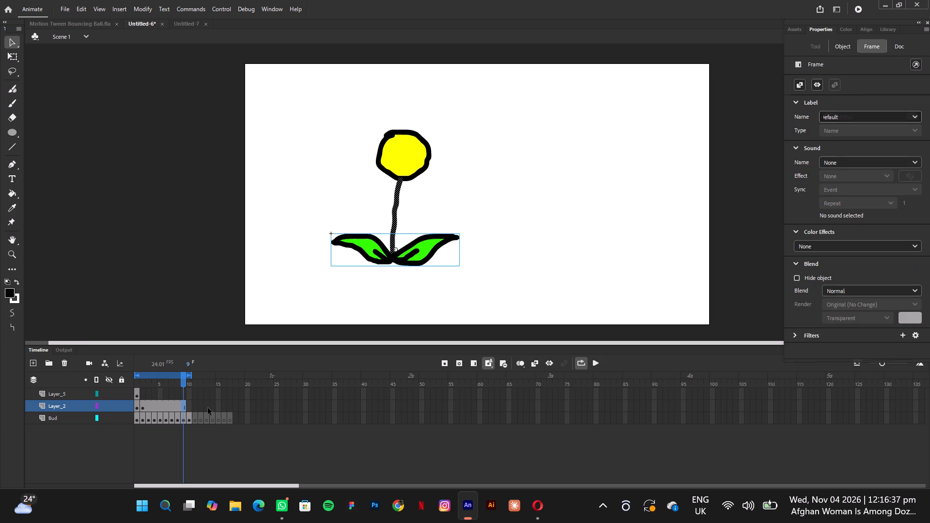
triple_click(505, 363)
left_click(505, 363)
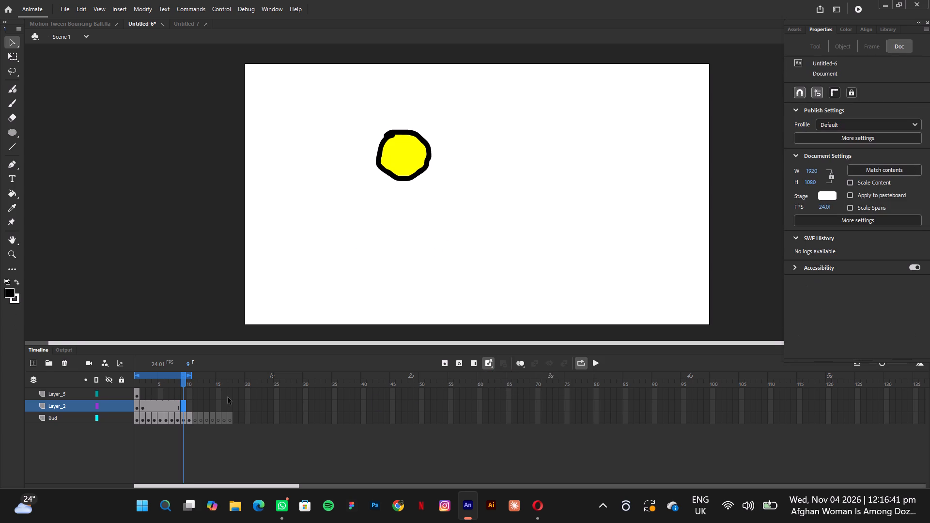
left_click(179, 406)
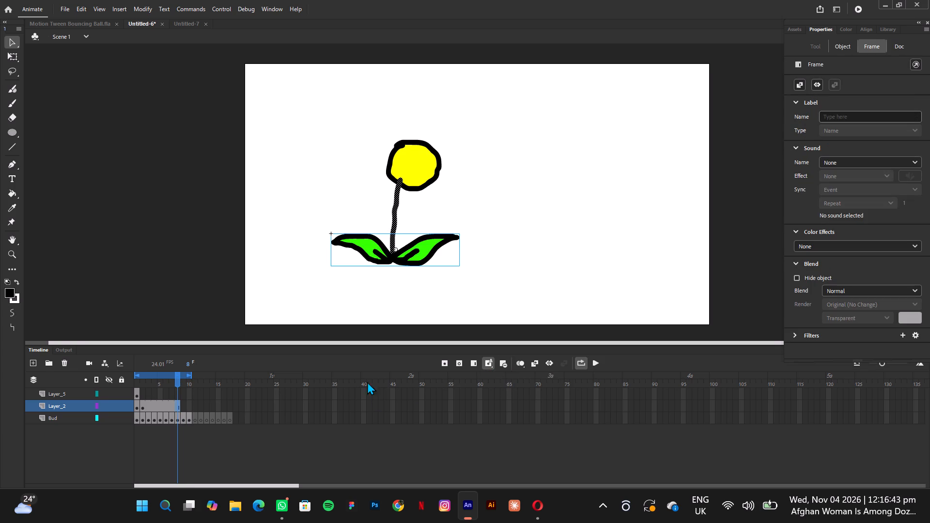
left_click(500, 366)
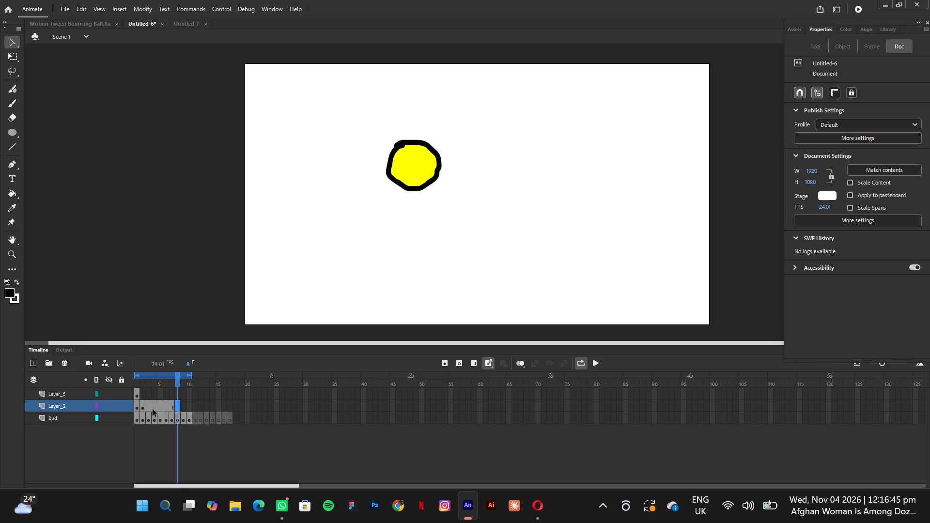
left_click(150, 409)
left_click(502, 362)
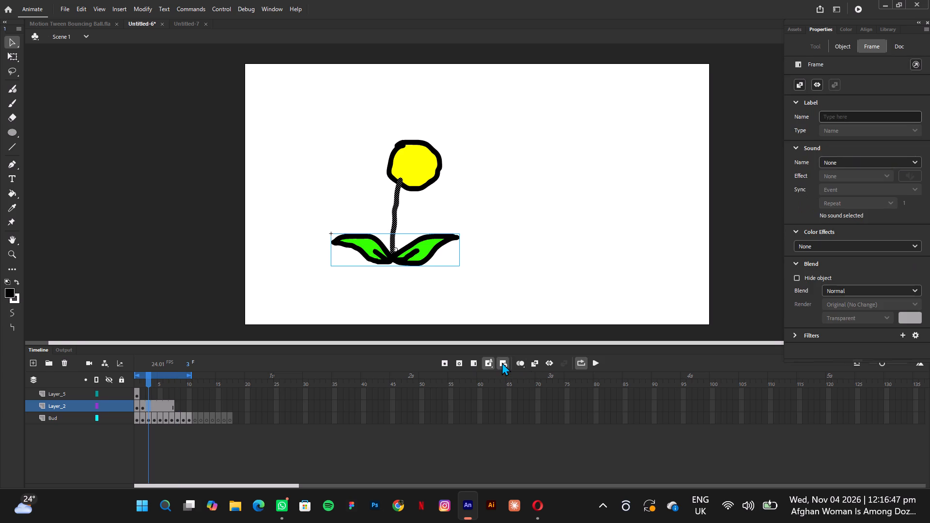
triple_click(502, 362)
left_click(502, 362)
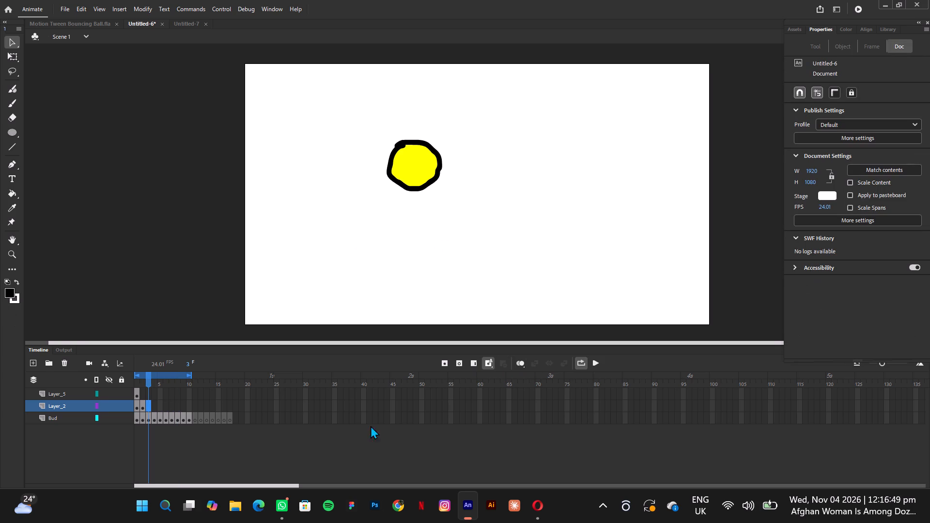
left_click(144, 408)
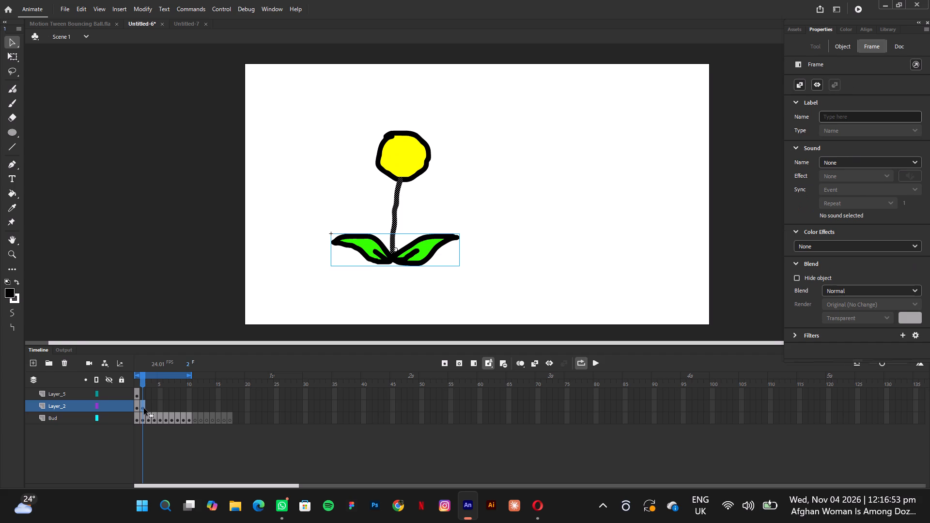
left_click(138, 408)
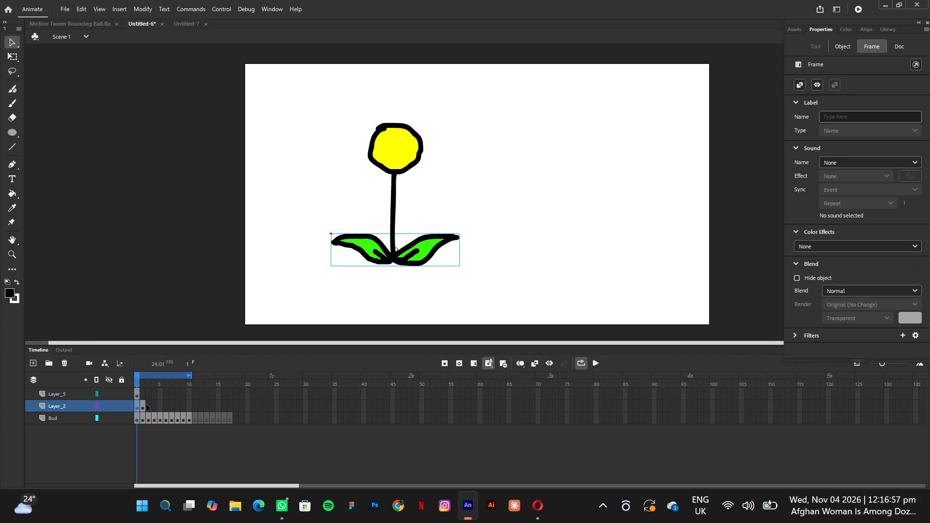
left_click(146, 404)
left_click(142, 406)
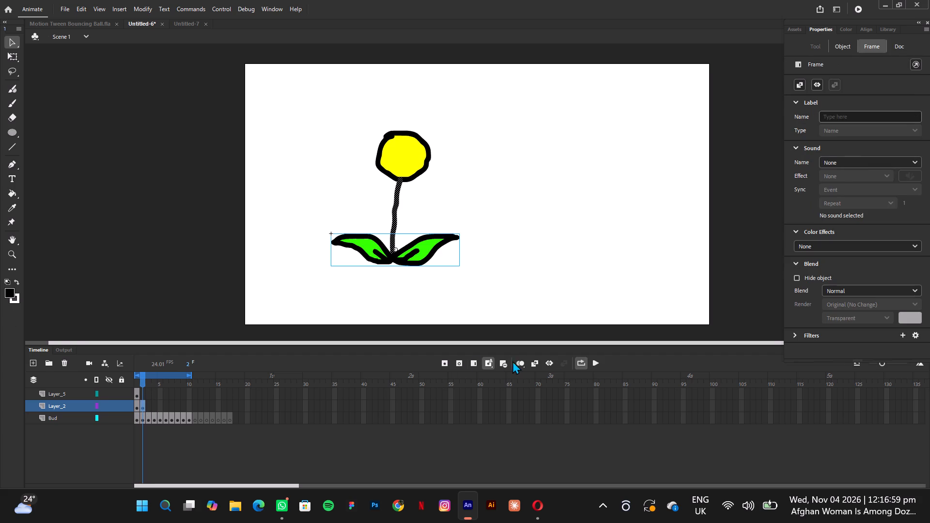
left_click(505, 366)
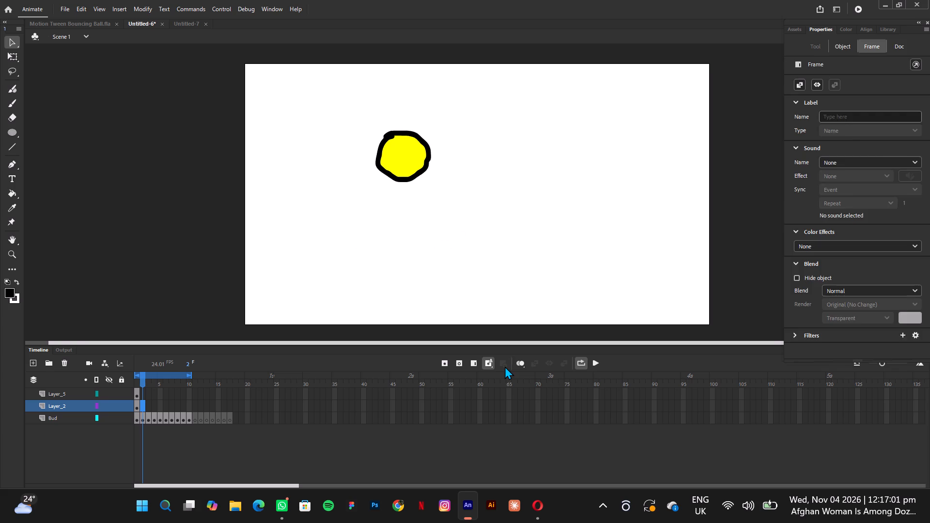
Extend the Layer_2 leaves from frame 1 through frame 10 with inserted frames.
left_click(137, 405)
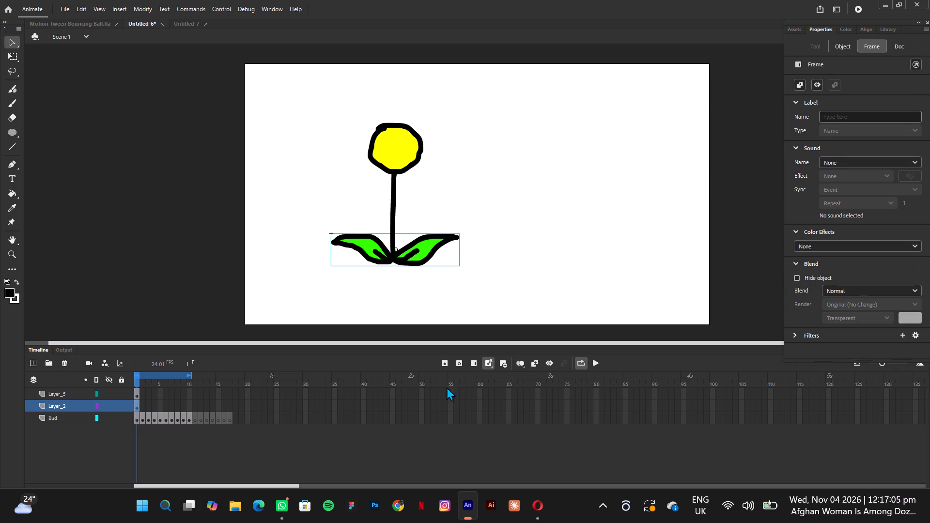
left_click(470, 363)
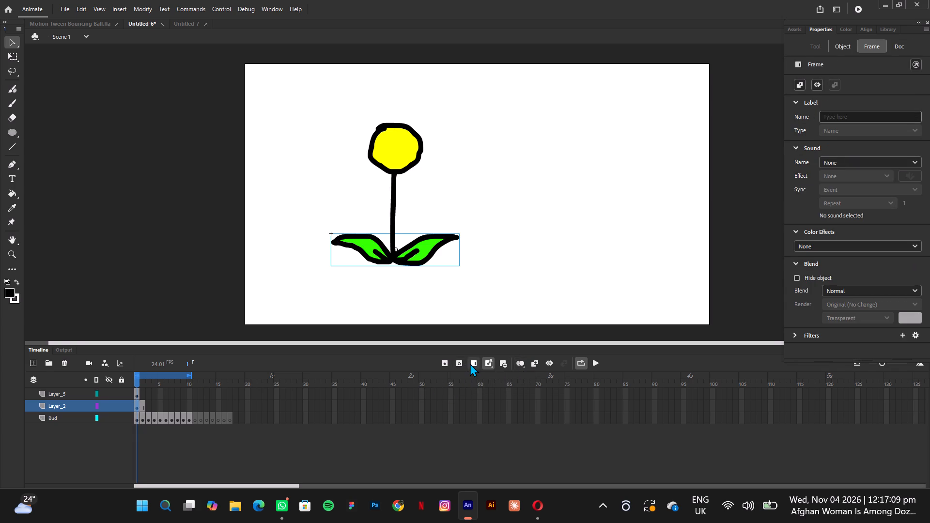
triple_click(470, 363)
triple_click(470, 363)
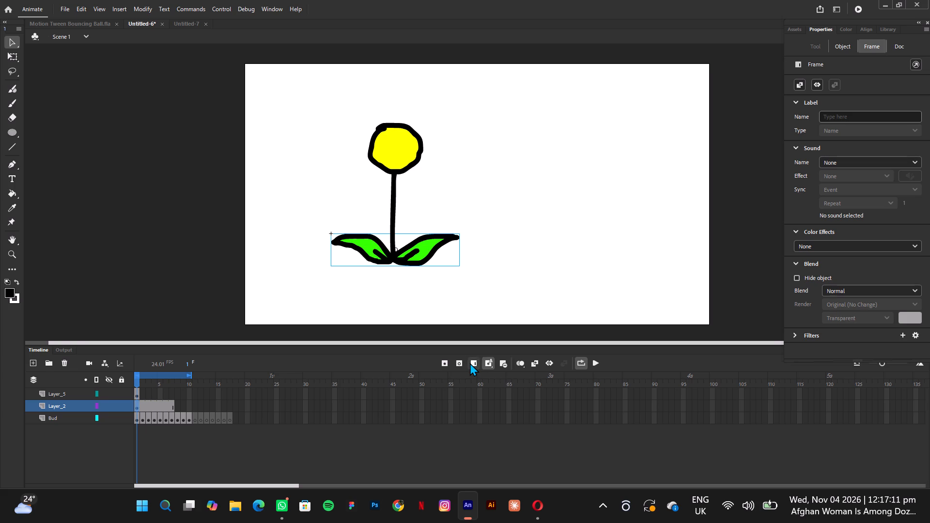
left_click(470, 363)
left_click(470, 363)
left_click(197, 459)
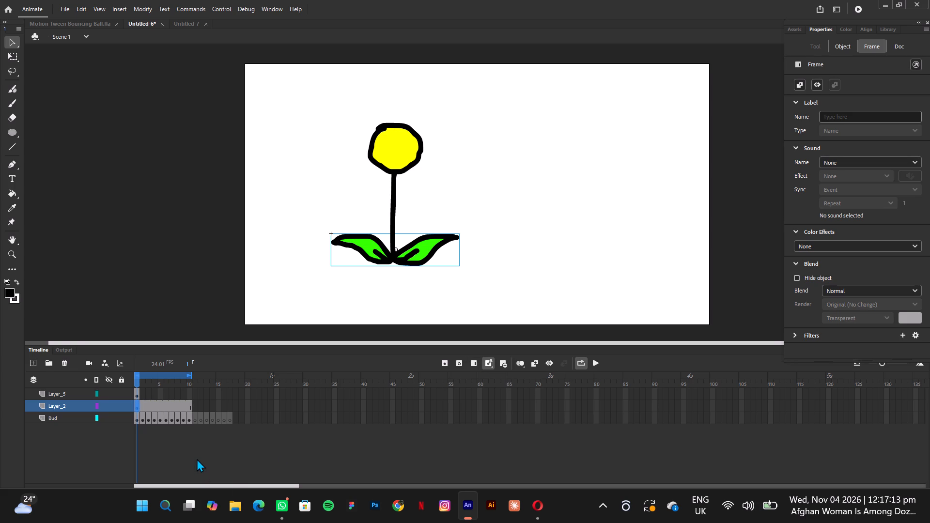
left_click_drag(255, 441, 210, 412)
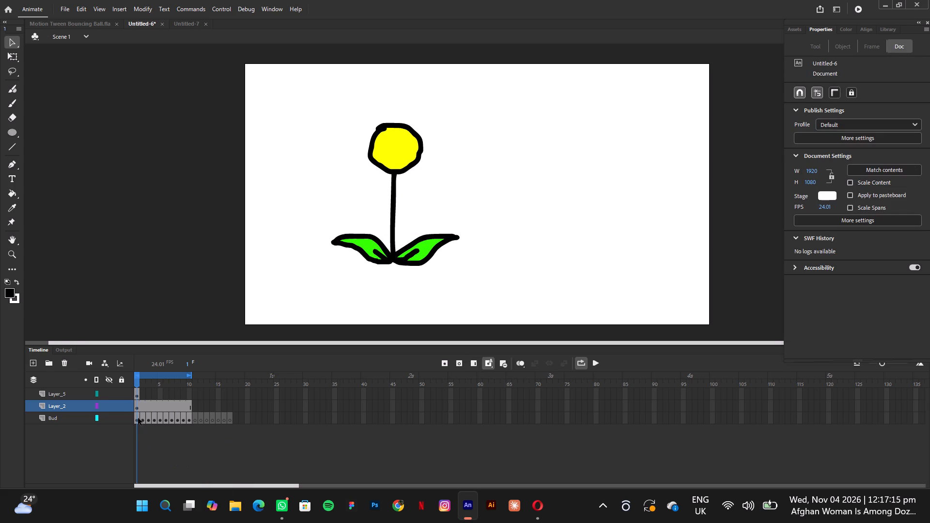
Play the looped animation to check the leaves against the moving bud, stop it, and return to frame 1.
left_click(596, 369)
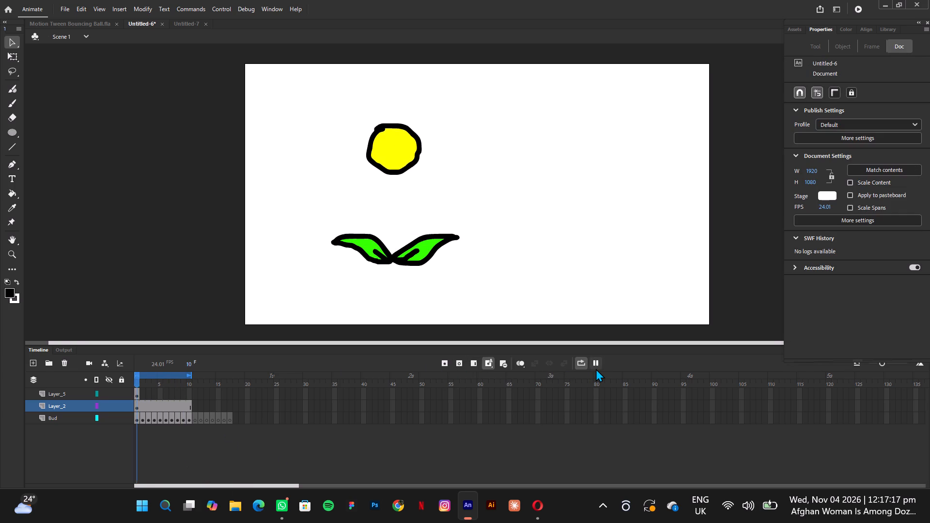
left_click(596, 364)
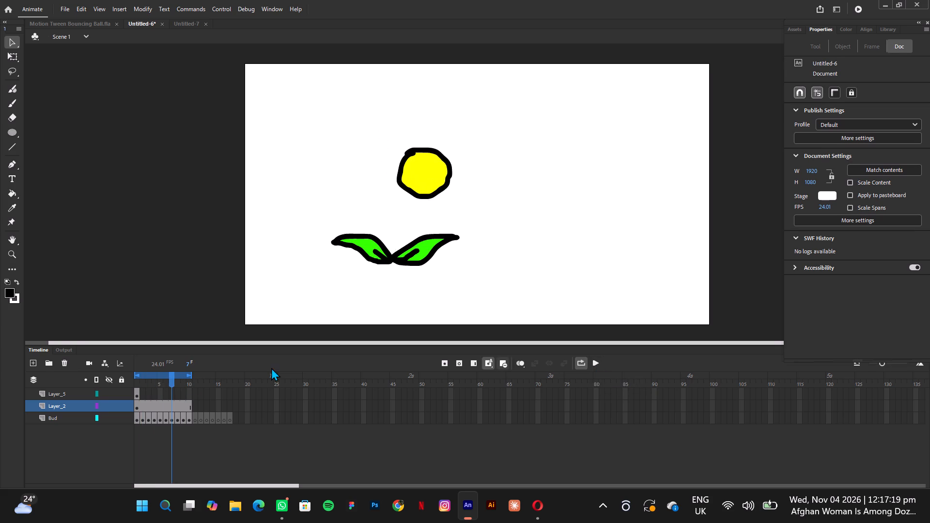
left_click_drag(171, 376, 130, 375)
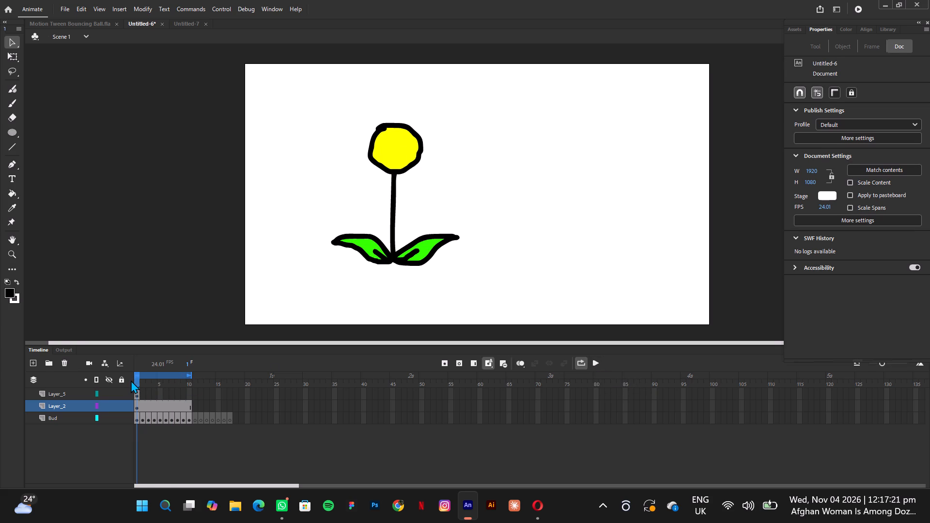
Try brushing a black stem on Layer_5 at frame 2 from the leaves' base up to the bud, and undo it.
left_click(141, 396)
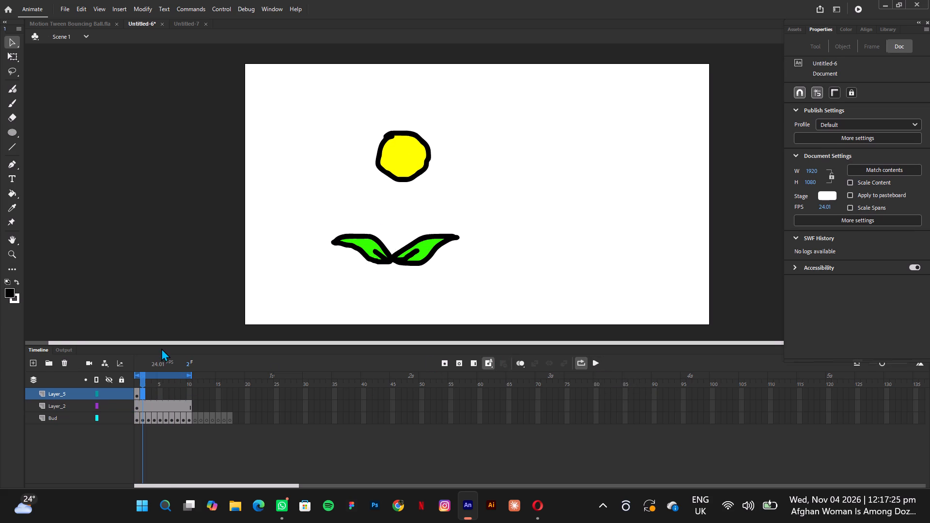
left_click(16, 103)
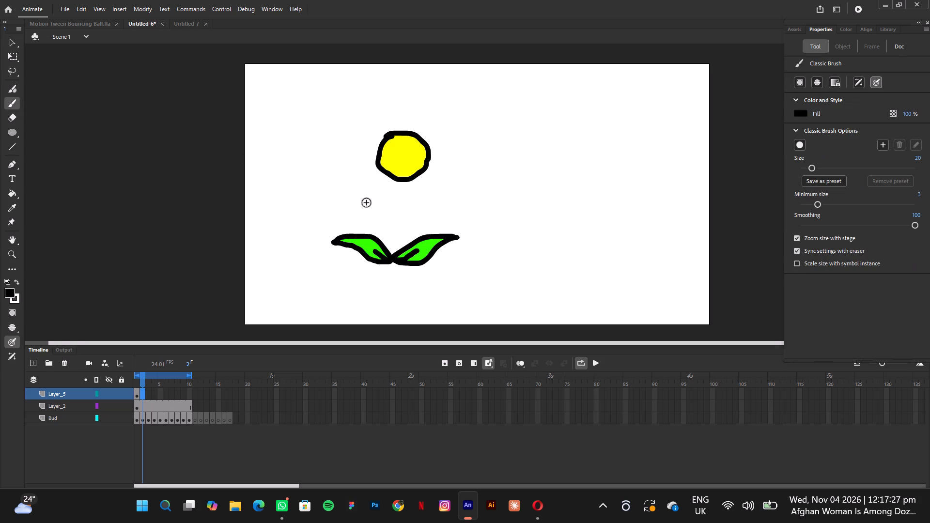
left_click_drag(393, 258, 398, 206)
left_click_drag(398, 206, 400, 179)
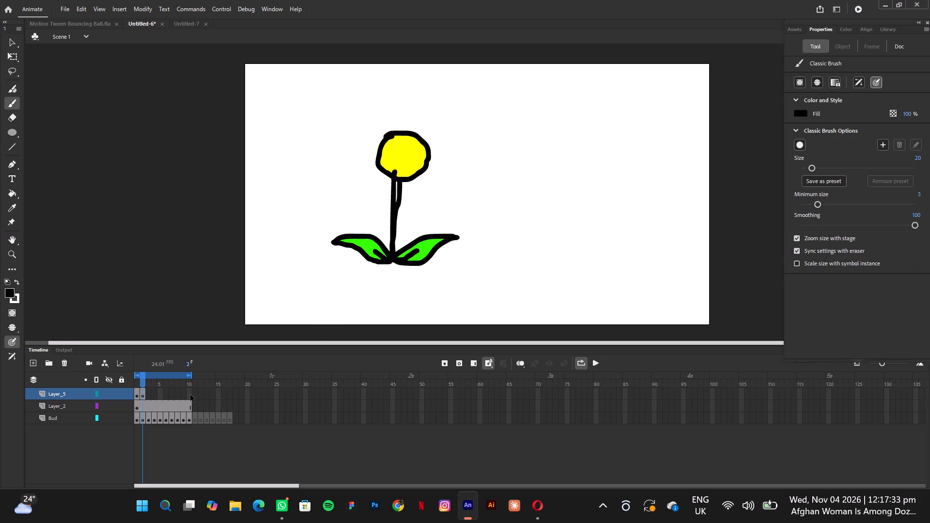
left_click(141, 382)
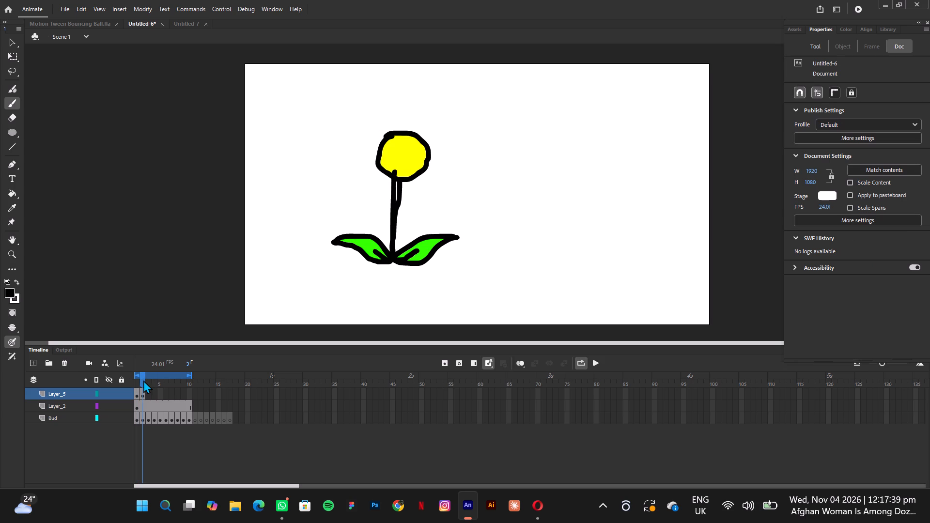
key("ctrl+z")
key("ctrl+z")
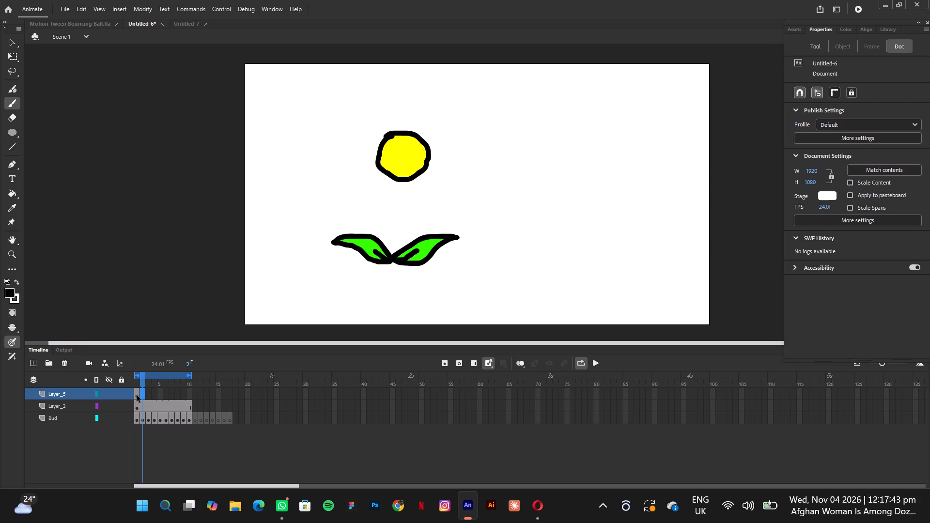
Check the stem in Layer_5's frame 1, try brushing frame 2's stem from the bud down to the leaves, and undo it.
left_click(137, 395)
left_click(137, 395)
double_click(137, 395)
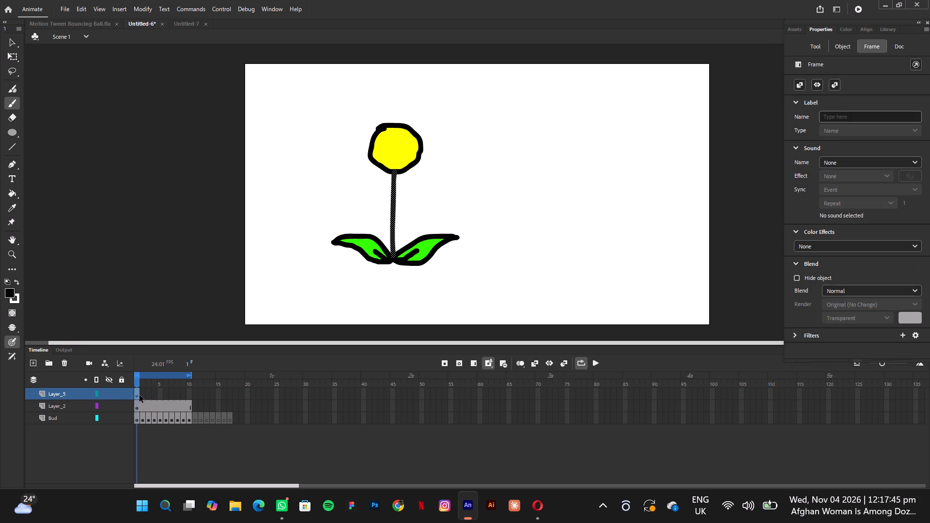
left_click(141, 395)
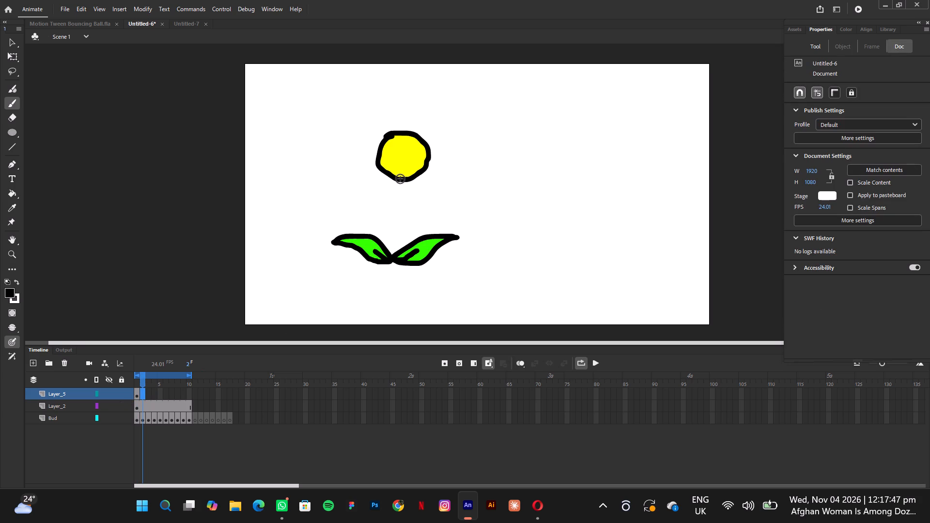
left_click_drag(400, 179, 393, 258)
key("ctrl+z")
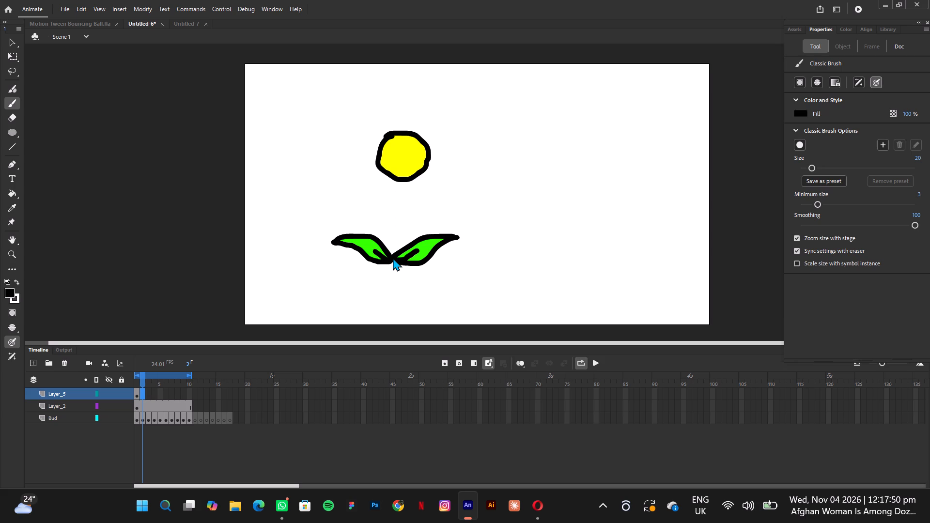
Move the stem in Layer_5's frame 1 slightly down to Y 458.55, just under the bud.
left_click(139, 396)
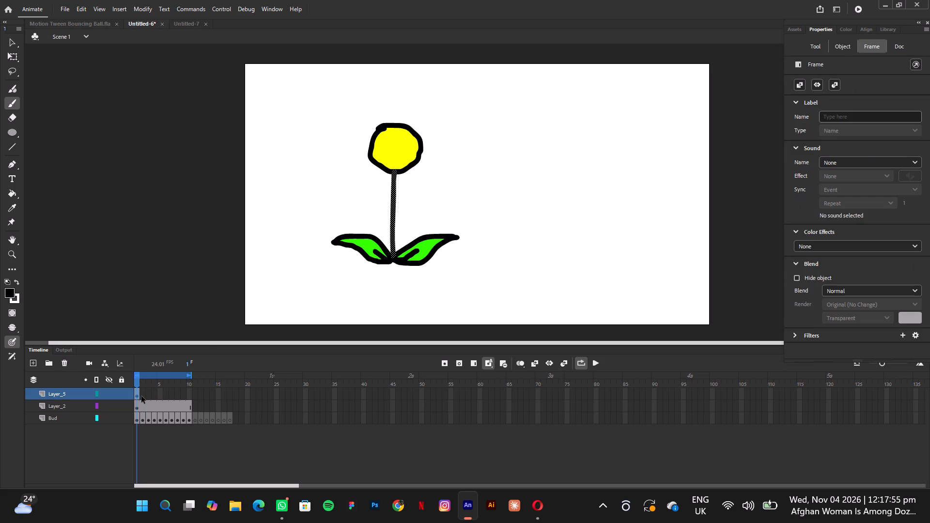
left_click(141, 396)
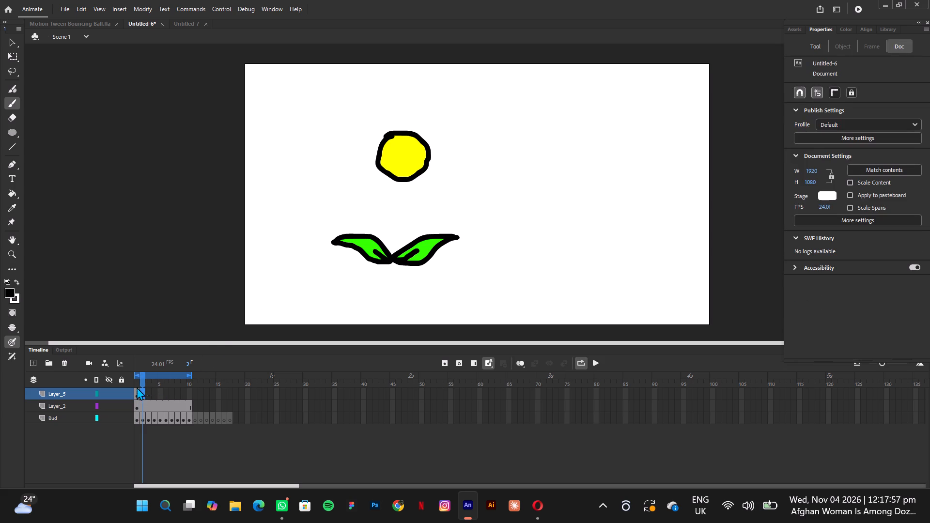
left_click(138, 394)
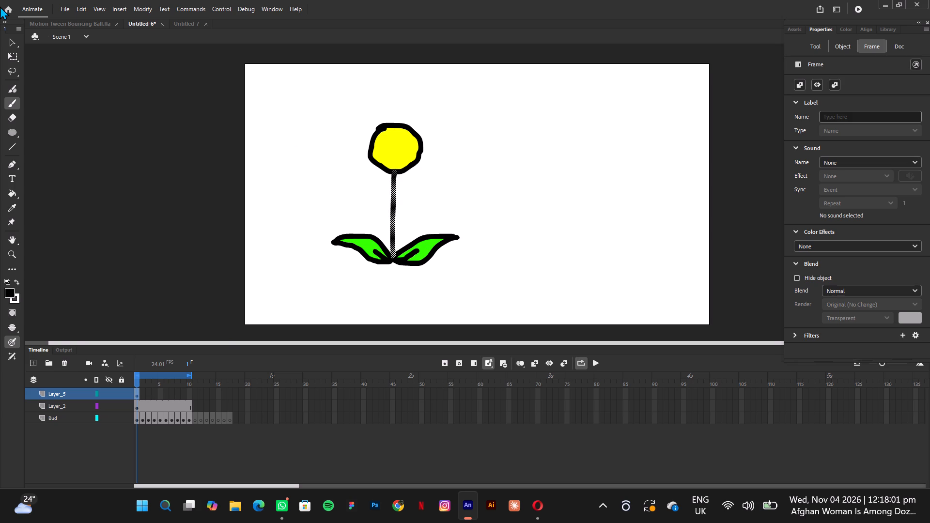
left_click(11, 40)
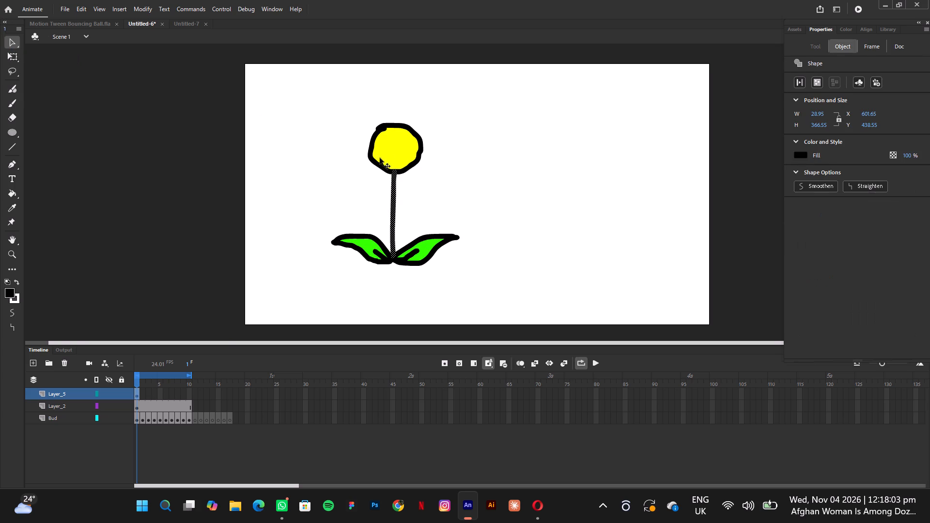
left_click_drag(395, 174, 398, 186)
left_click_drag(398, 186, 397, 179)
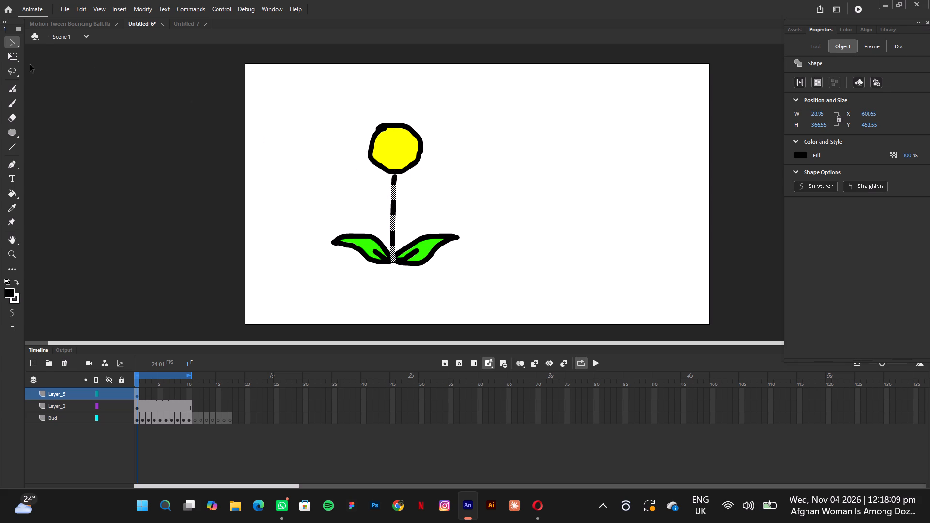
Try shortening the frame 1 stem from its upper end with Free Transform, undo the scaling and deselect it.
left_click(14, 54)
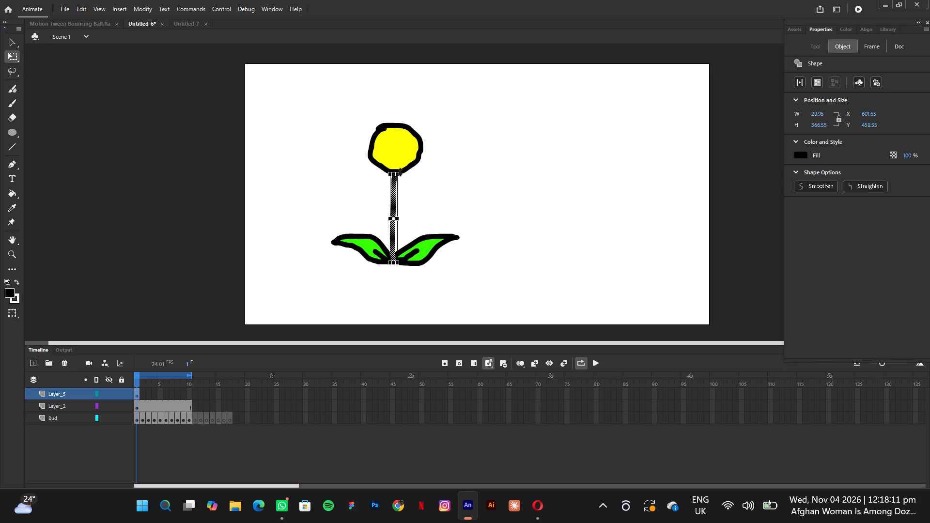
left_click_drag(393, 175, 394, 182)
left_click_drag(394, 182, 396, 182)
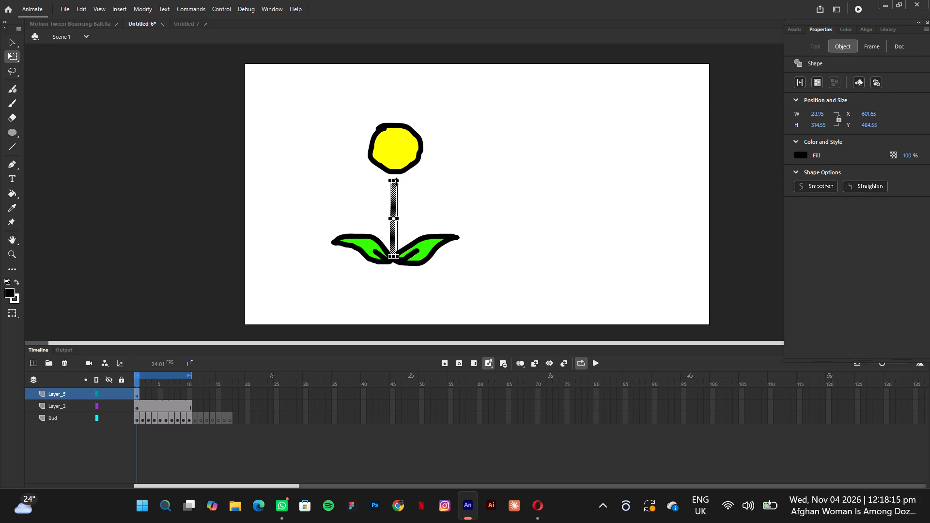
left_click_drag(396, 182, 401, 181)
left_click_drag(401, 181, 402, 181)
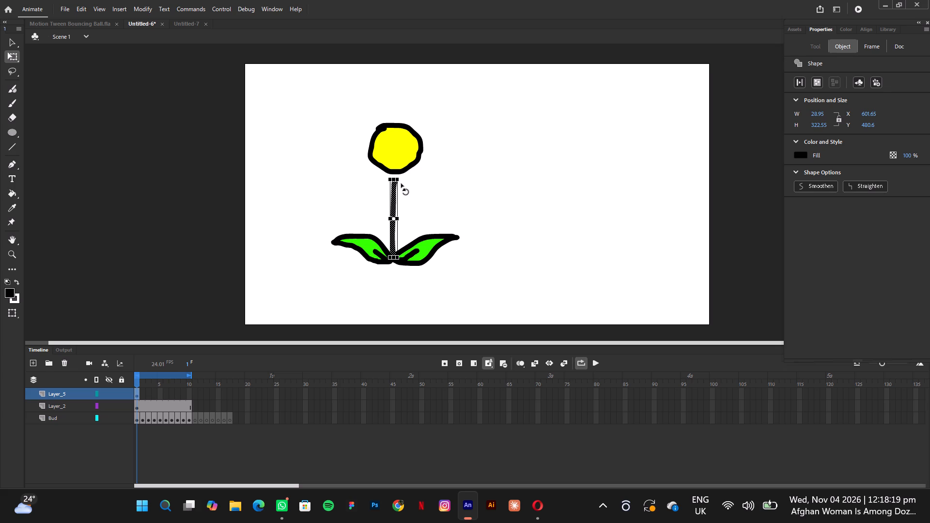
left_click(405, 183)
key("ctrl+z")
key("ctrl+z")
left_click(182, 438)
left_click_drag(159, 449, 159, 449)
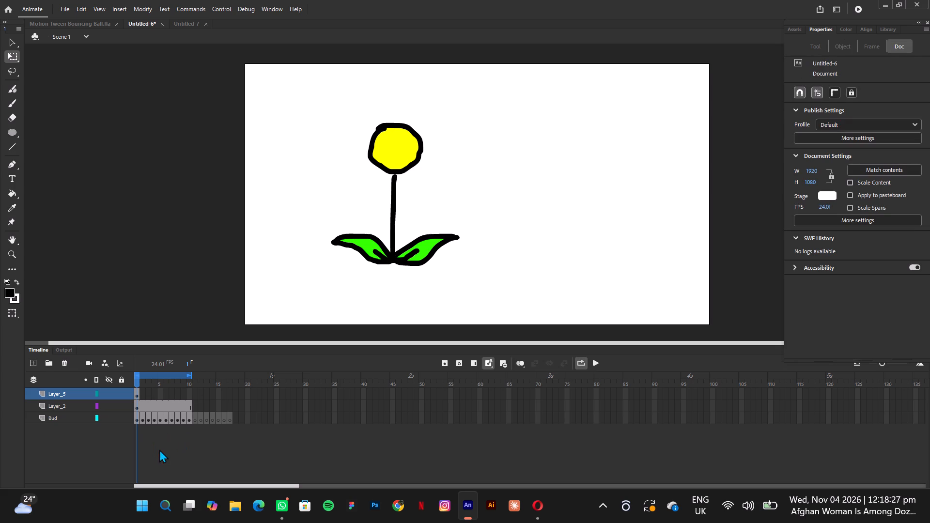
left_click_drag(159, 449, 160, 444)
Extend the Layer_5 stem through frame 10 with inserted frames.
left_click(140, 394)
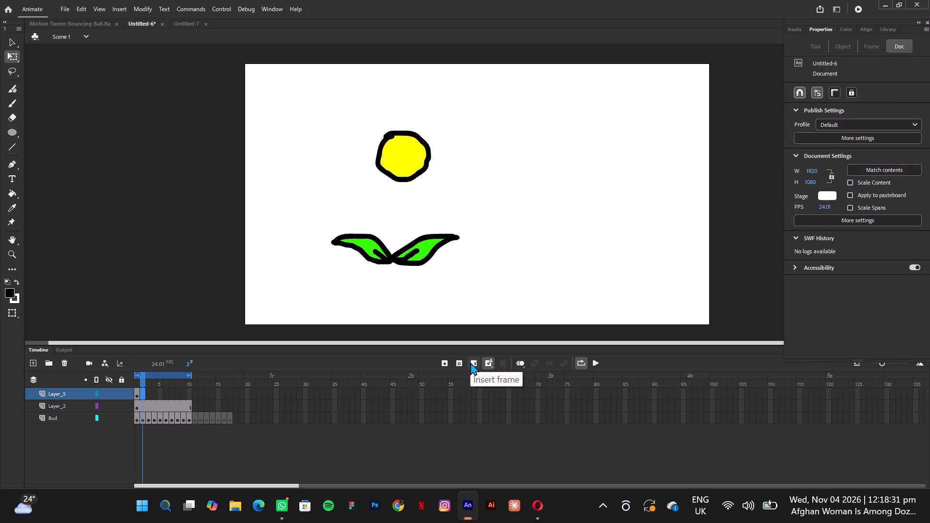
left_click(470, 362)
triple_click(475, 365)
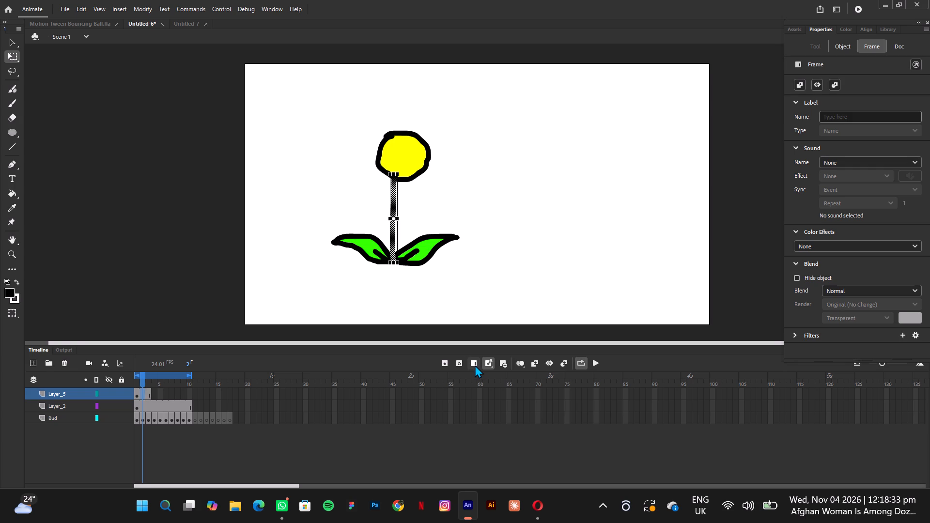
triple_click(475, 365)
double_click(475, 365)
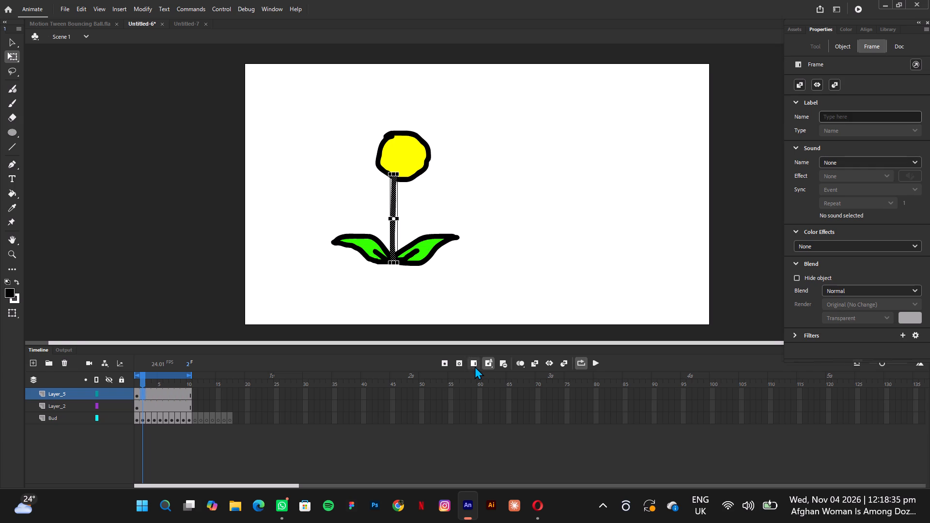
Play the looped animation to check the static stem against the moving bud, and stop it.
left_click(598, 365)
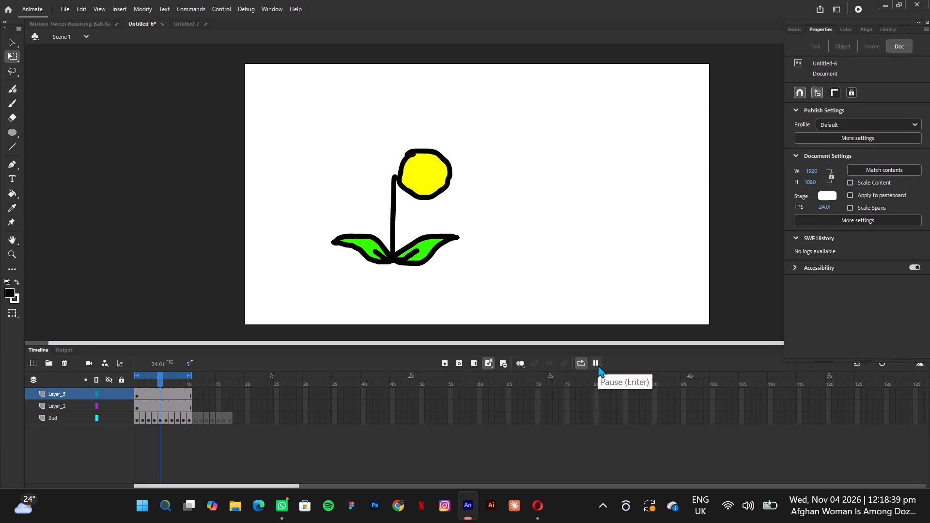
left_click(598, 365)
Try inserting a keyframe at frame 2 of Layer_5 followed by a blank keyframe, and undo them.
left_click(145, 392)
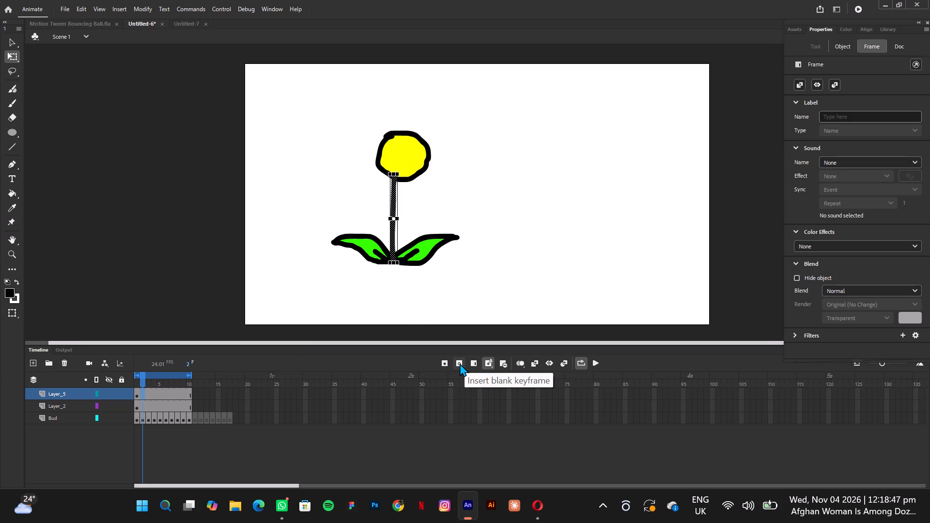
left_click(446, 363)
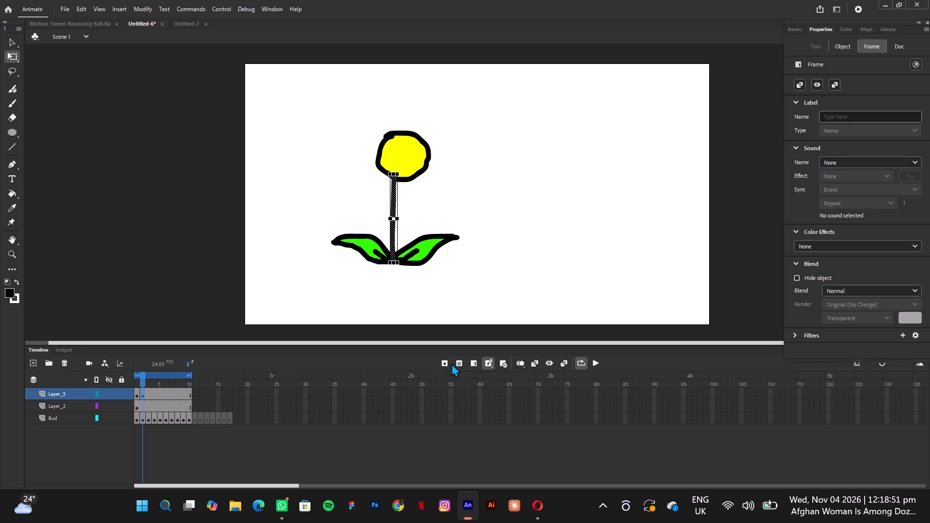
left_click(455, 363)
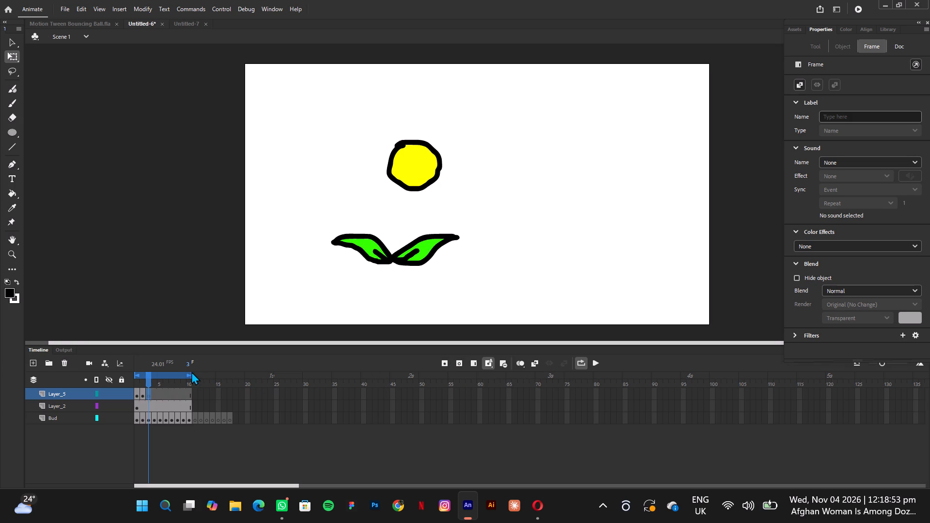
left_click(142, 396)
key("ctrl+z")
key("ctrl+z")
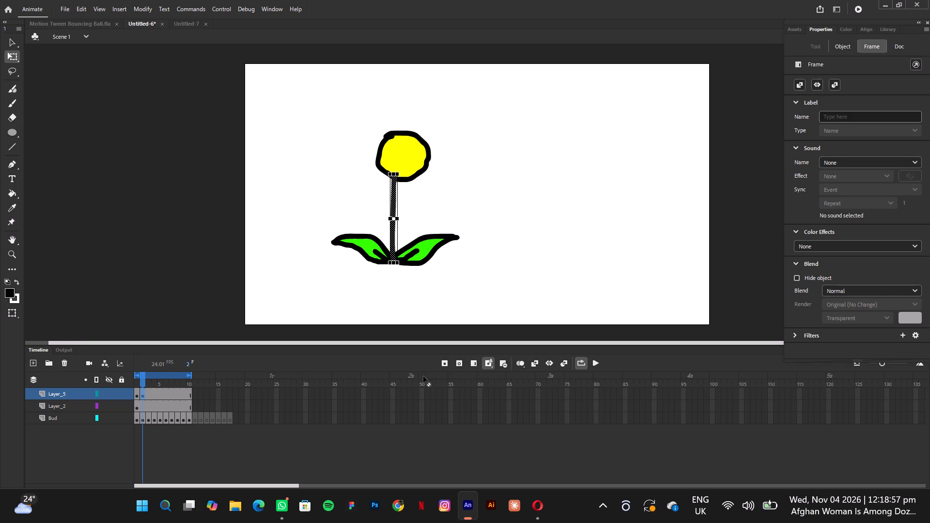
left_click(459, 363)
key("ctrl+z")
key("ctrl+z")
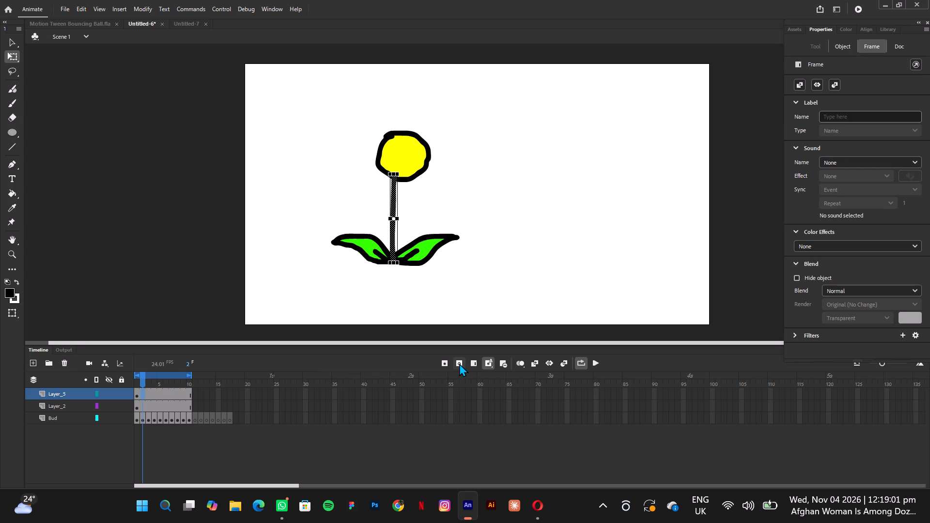
Insert a blank keyframe at frame 2 of Layer_5 and brush a black stem from the bud down to the leaves' base.
left_click(459, 363)
scroll(456, 358, "left", 1)
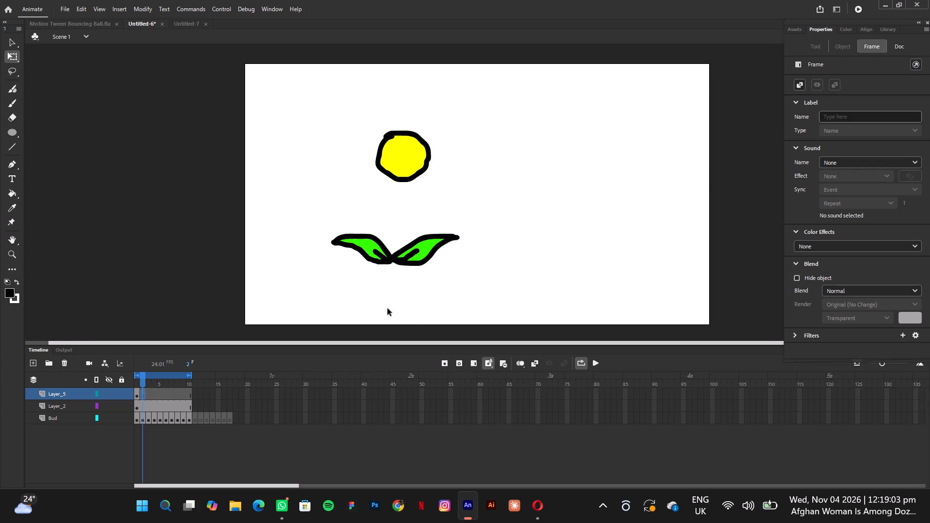
scroll(387, 308, "left", 1)
left_click(13, 106)
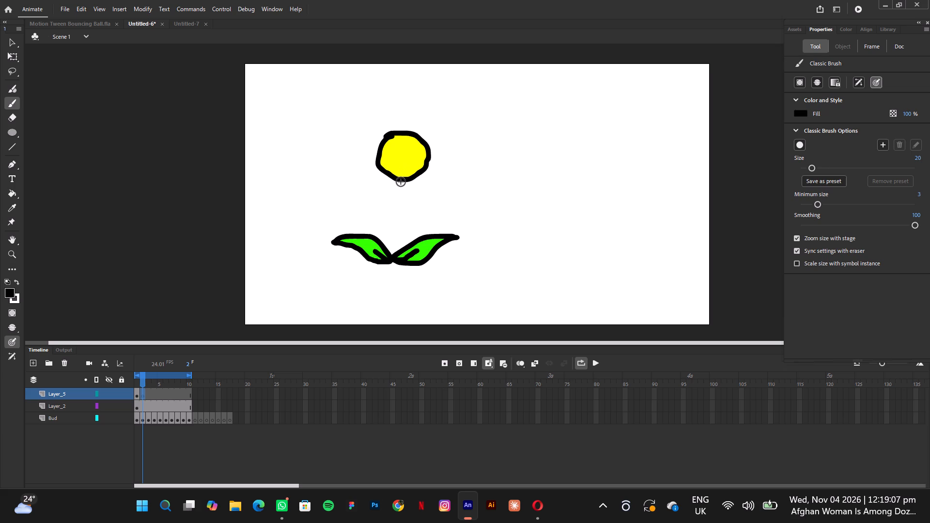
left_click_drag(402, 178, 396, 204)
scroll(396, 200, "up", 2)
left_click_drag(396, 204, 393, 255)
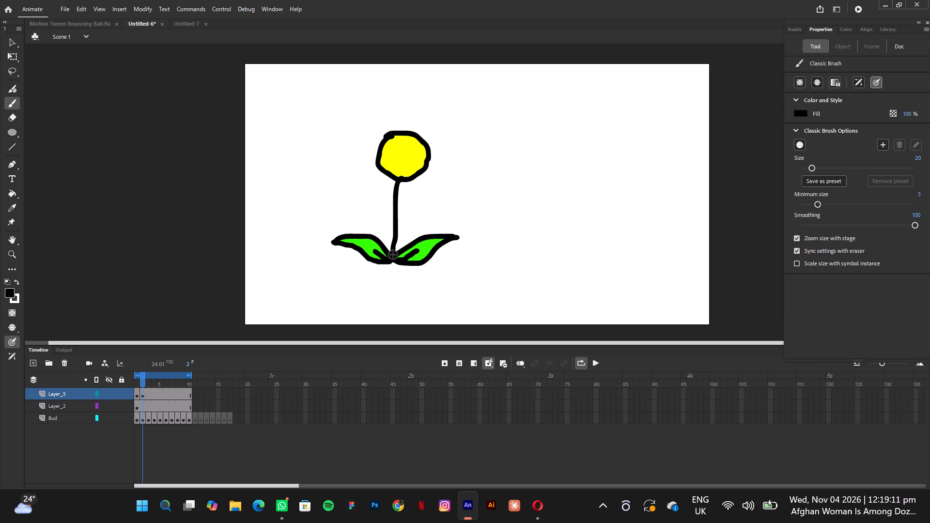
Insert a blank keyframe at frame 3 of Layer_5 and brush a black stem from the leaves' base up to the bud.
left_click(148, 393)
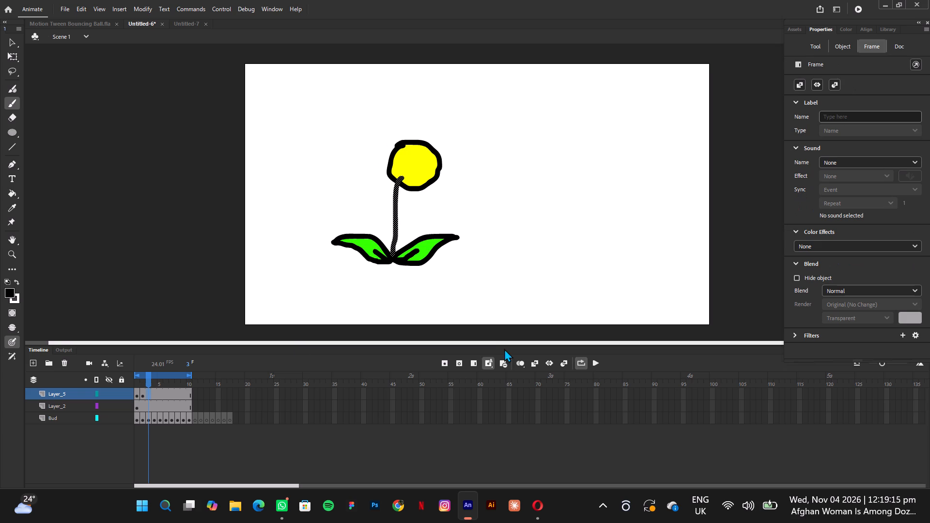
left_click(463, 363)
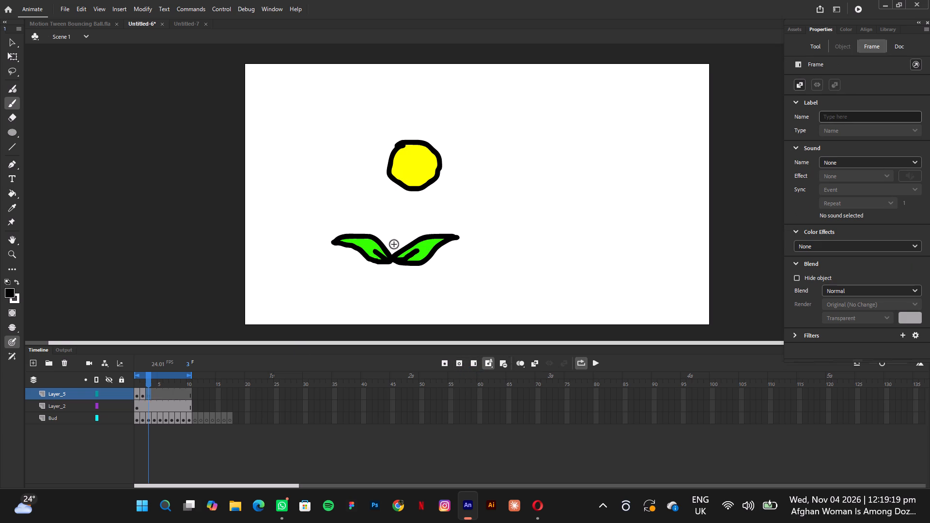
left_click_drag(391, 259, 405, 196)
scroll(394, 236, "down", 1)
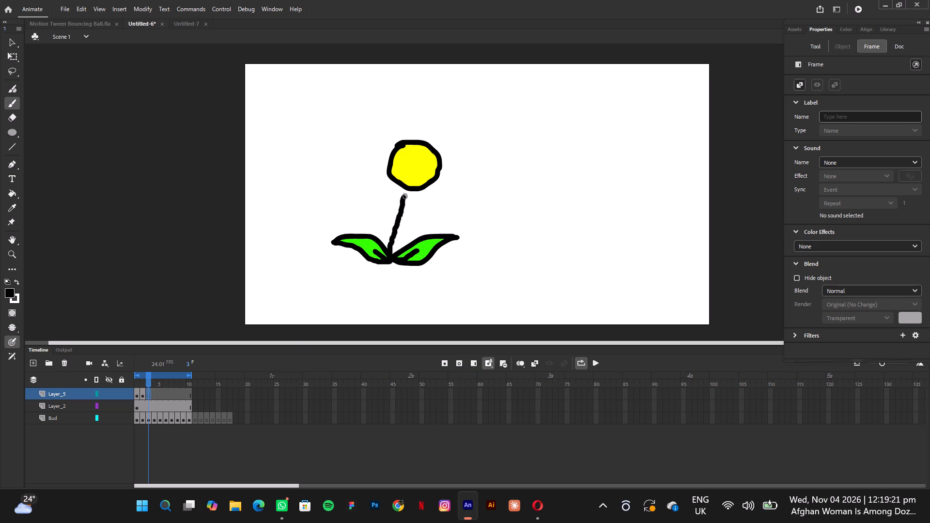
scroll(405, 196, "down", 1)
left_click_drag(405, 196, 410, 187)
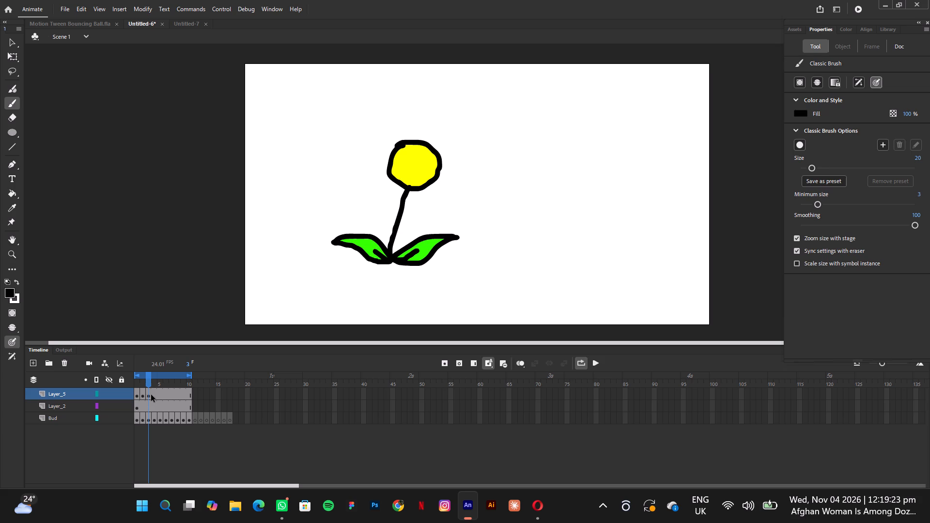
Insert a blank keyframe at frame 4 of Layer_5 and brush a black stem from the leaves' base up to the bud.
left_click(154, 395)
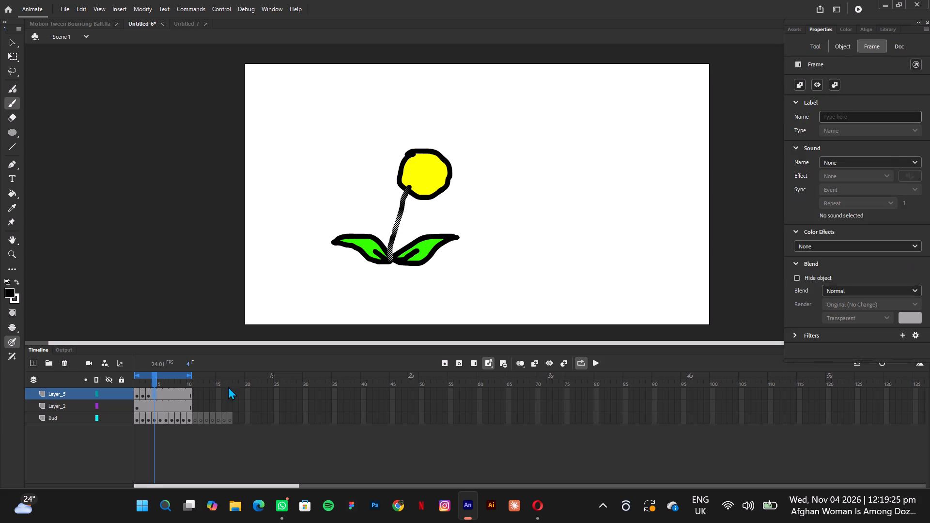
left_click(458, 360)
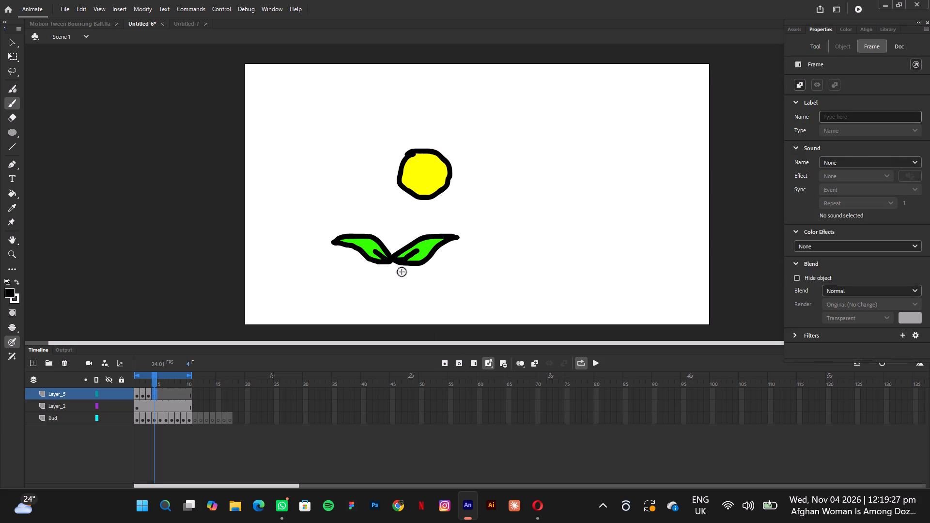
left_click_drag(392, 256, 409, 204)
scroll(392, 237, "down", 1)
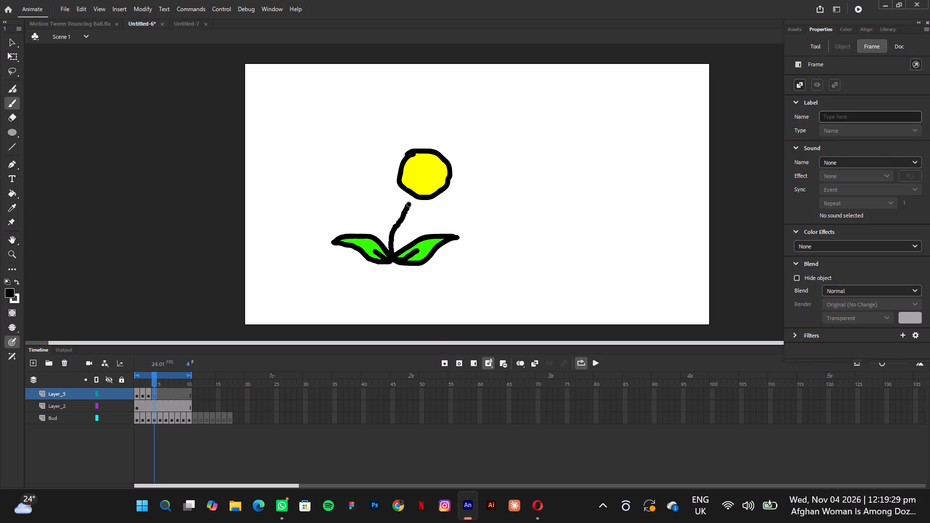
scroll(409, 204, "down", 1)
left_click_drag(409, 204, 415, 196)
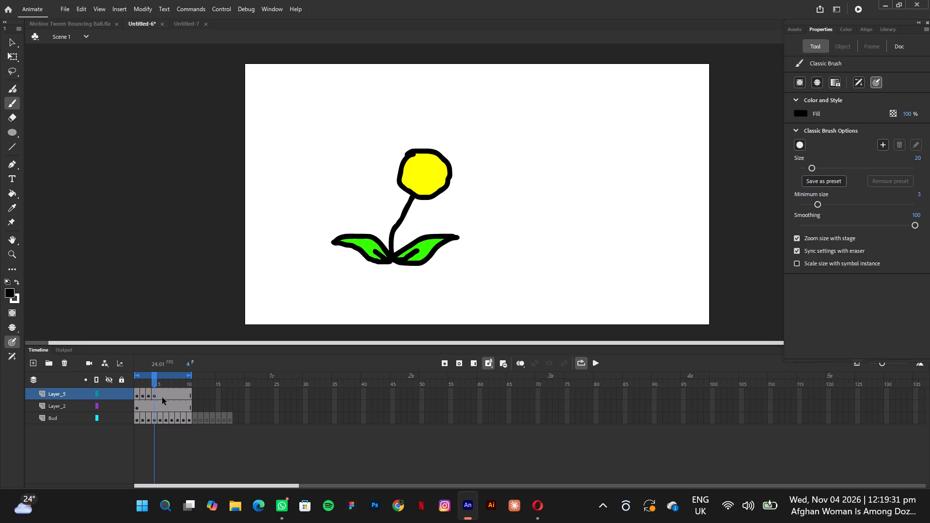
Insert a blank keyframe at frame 5 of Layer_5 and brush a black stem up to the bud, undoing and redrawing the first stroke.
left_click(162, 397)
left_click(455, 363)
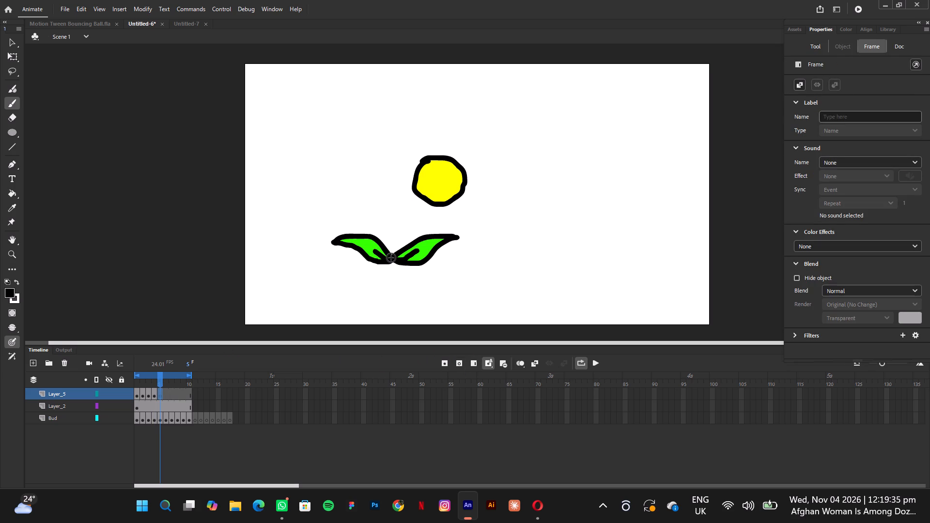
left_click_drag(392, 258, 425, 201)
key("ctrl+z")
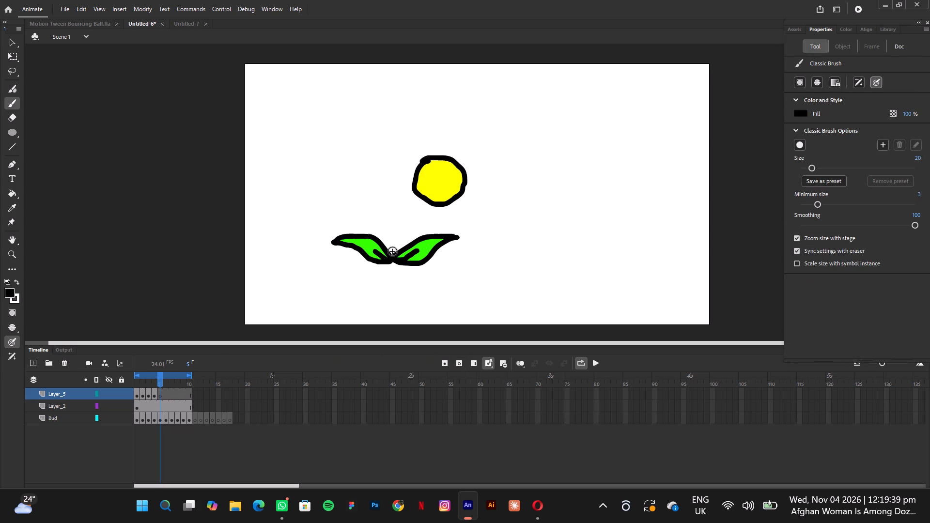
left_click_drag(392, 253, 423, 201)
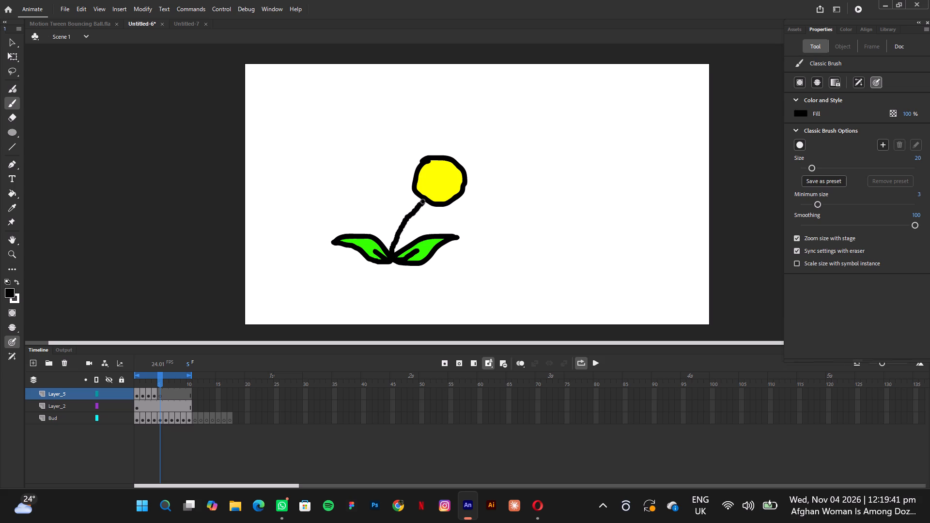
left_click_drag(423, 201, 426, 200)
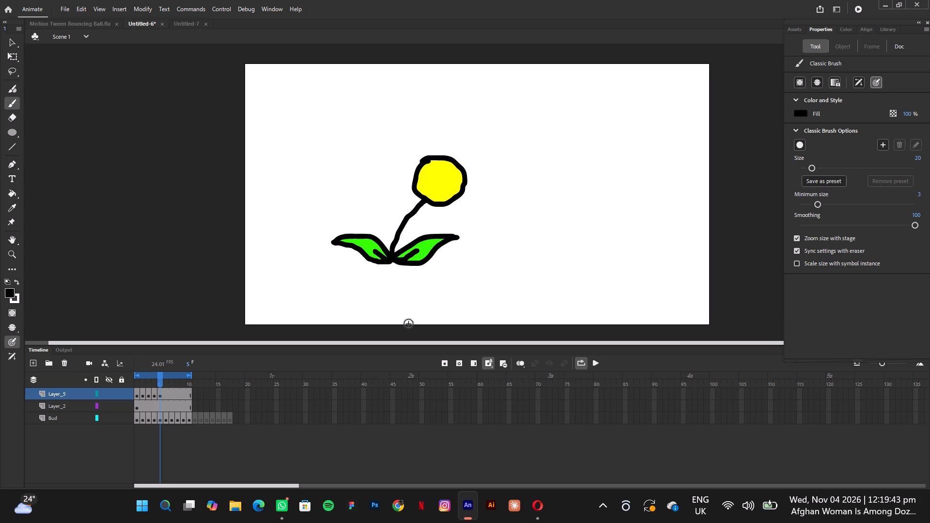
Insert a blank keyframe at frame 6 of Layer_5 and brush a curved black stem from the leaves' base up to the bud.
left_click(167, 397)
left_click(465, 364)
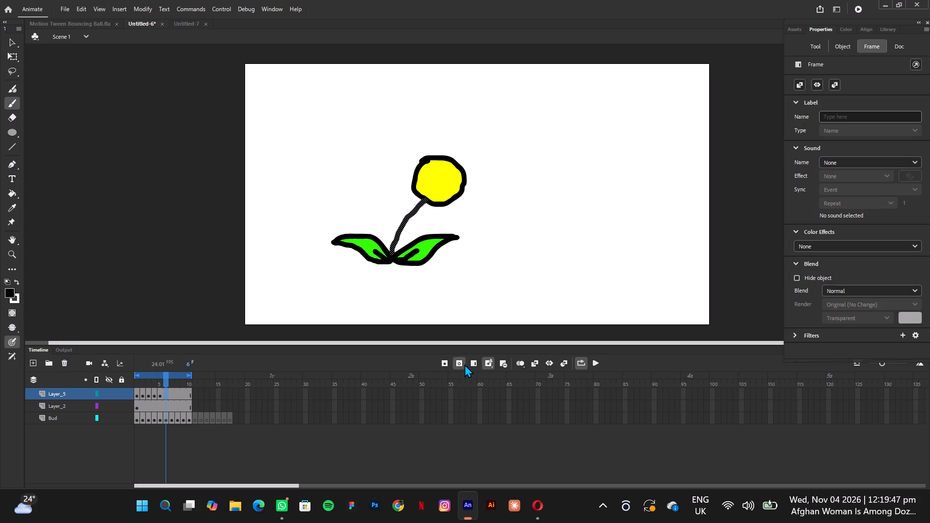
left_click_drag(391, 258, 392, 246)
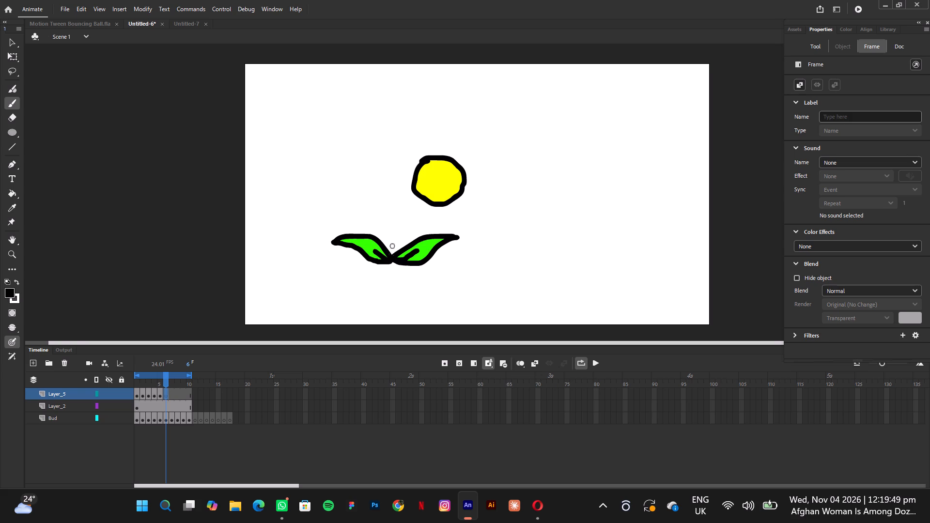
left_click_drag(392, 246, 424, 201)
scroll(396, 233, "down", 1)
scroll(424, 201, "down", 2)
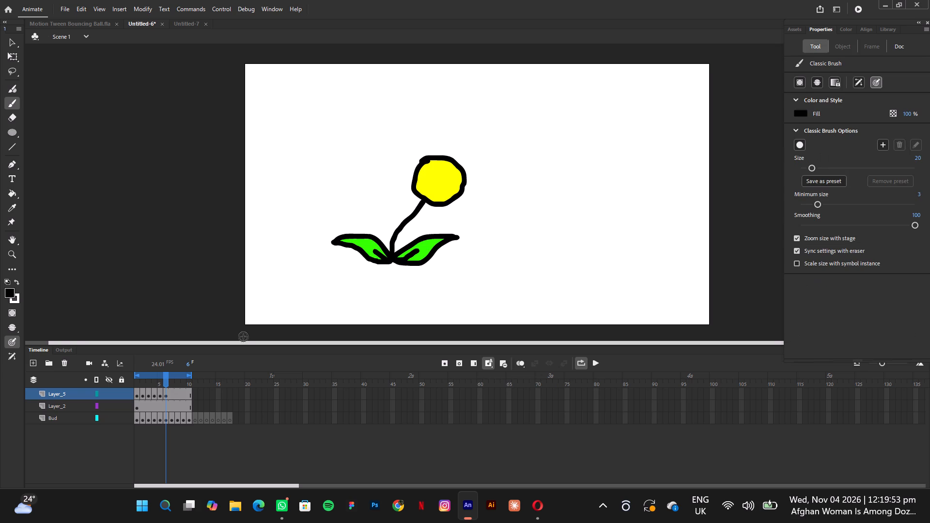
Insert a blank keyframe at frame 7 of Layer_5 and brush a black stem from the leaves' base up to the bud.
left_click(171, 395)
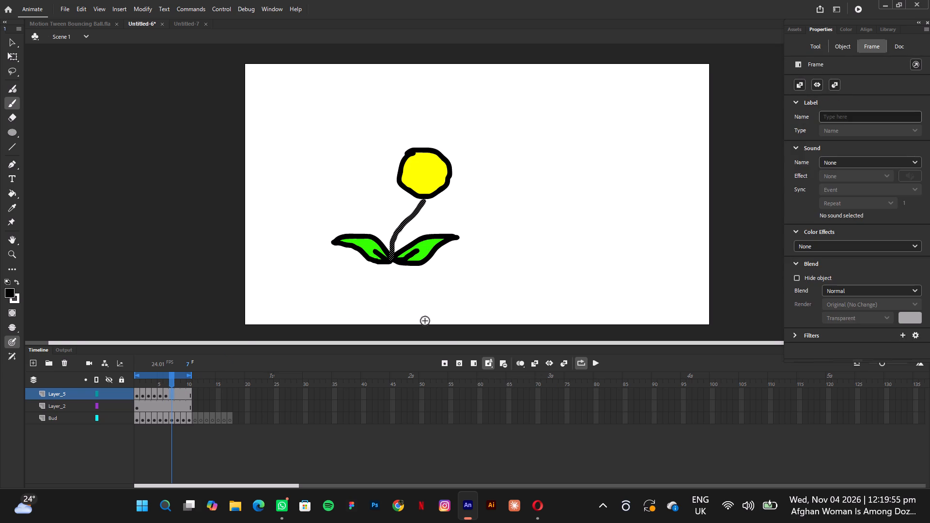
left_click(456, 364)
left_click_drag(392, 257, 394, 243)
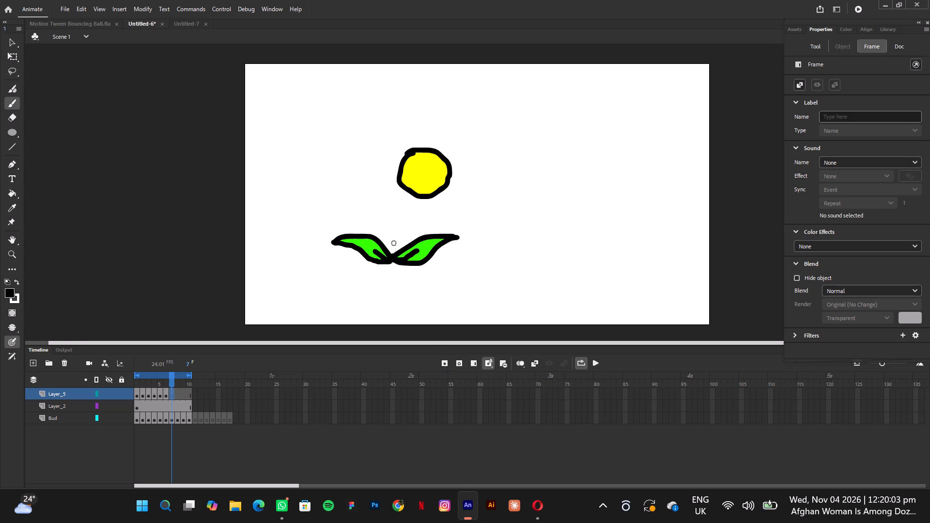
left_click_drag(394, 243, 415, 192)
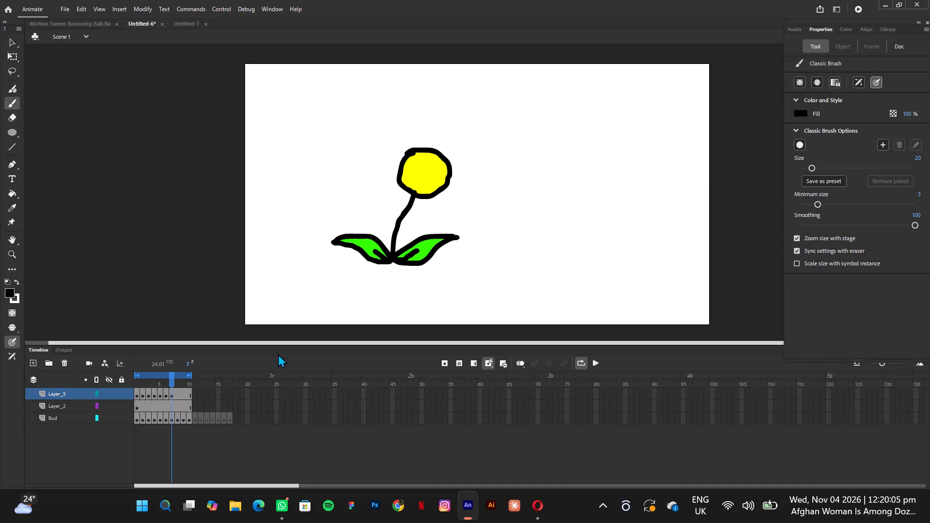
Insert a blank keyframe at frame 8 of Layer_5 and brush a black stem from the leaves' base up to the bud.
left_click(174, 393)
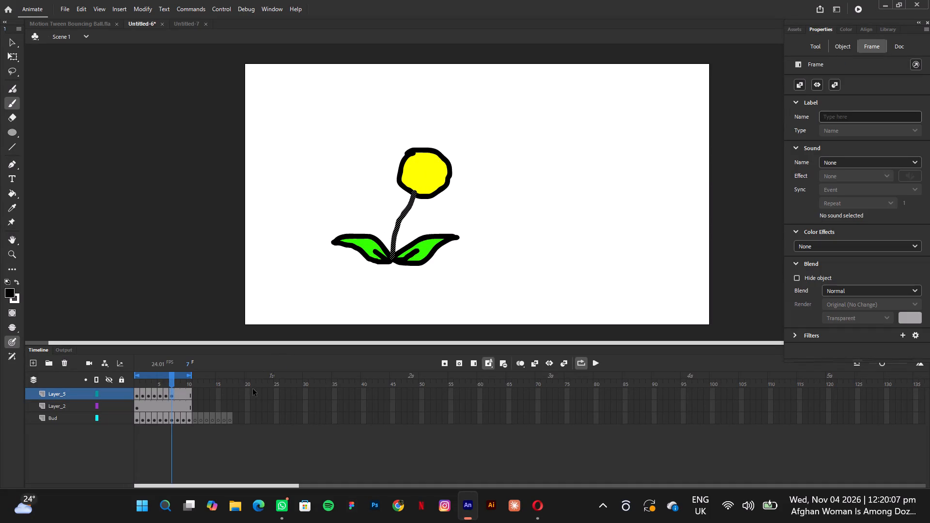
left_click(176, 395)
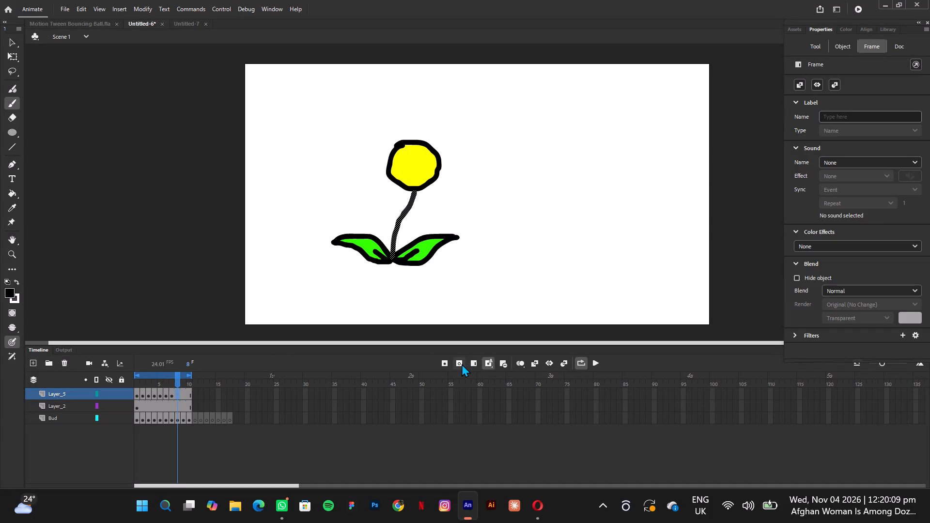
left_click(462, 364)
left_click_drag(393, 258, 397, 219)
scroll(393, 231, "down", 1)
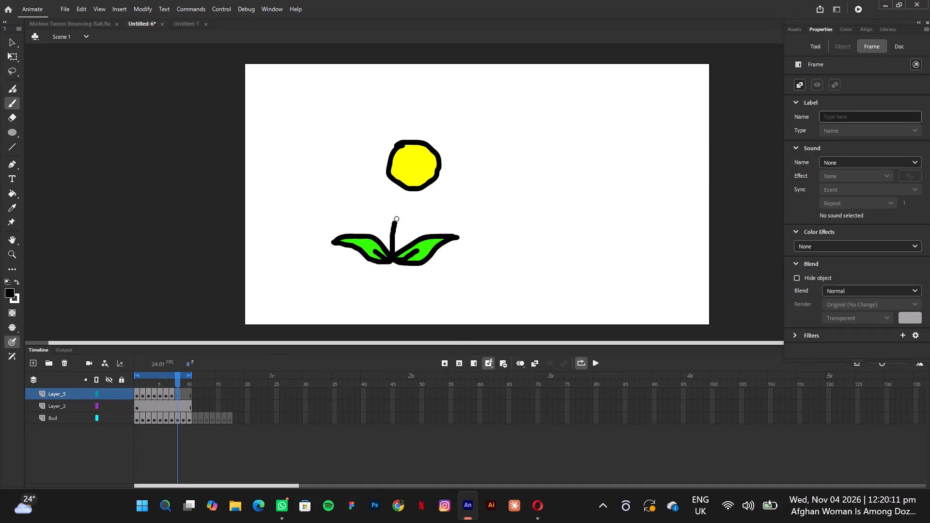
left_click_drag(397, 219, 407, 185)
scroll(397, 219, "down", 1)
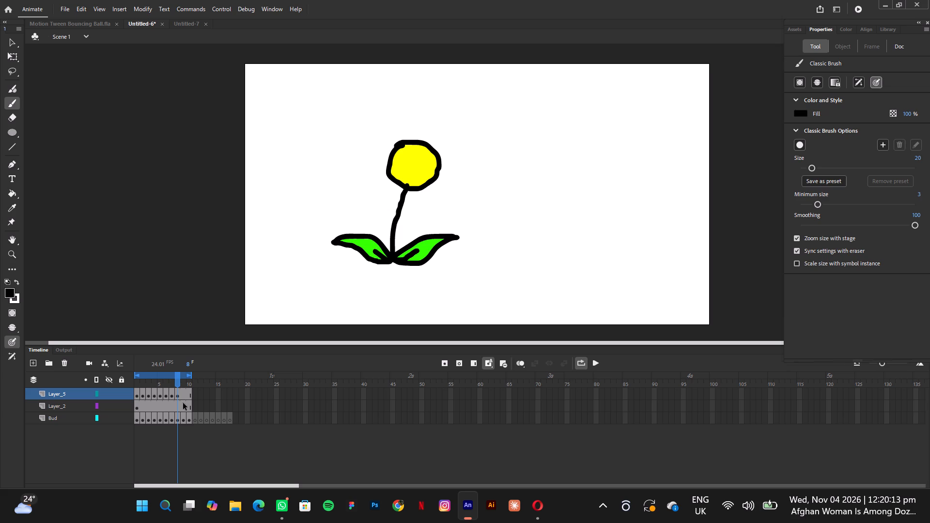
Insert a blank keyframe at frame 9 of Layer_5 and brush a black stem from the leaves' base up to the bud.
left_click(182, 393)
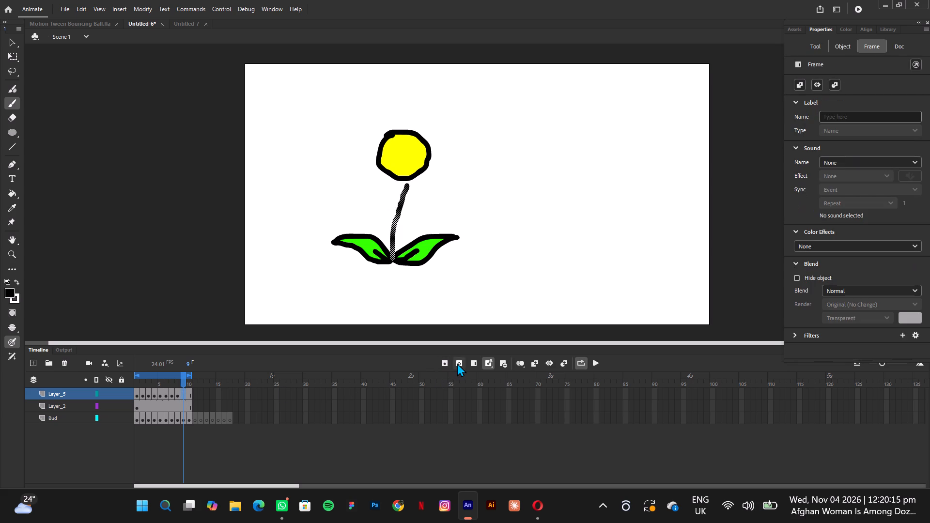
left_click(460, 363)
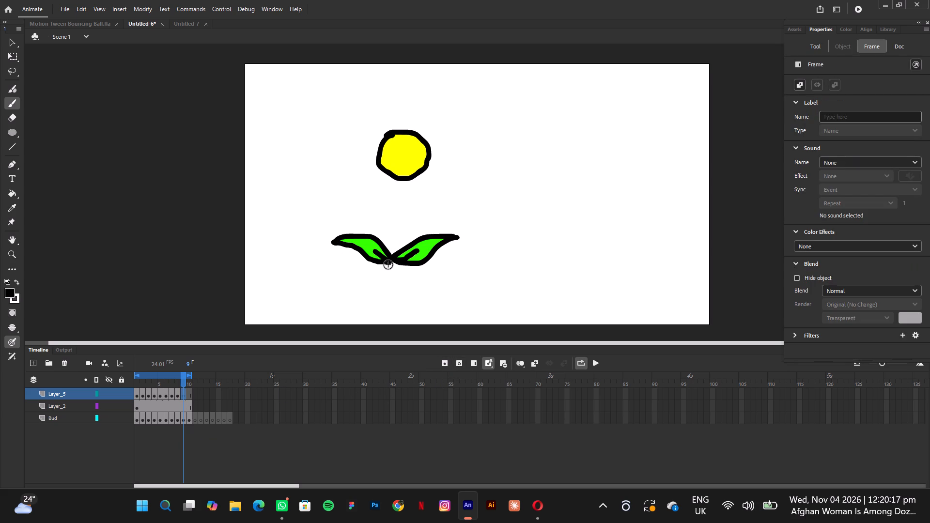
left_click_drag(392, 258, 397, 200)
scroll(392, 240, "down", 1)
left_click_drag(397, 200, 399, 178)
scroll(397, 200, "down", 1)
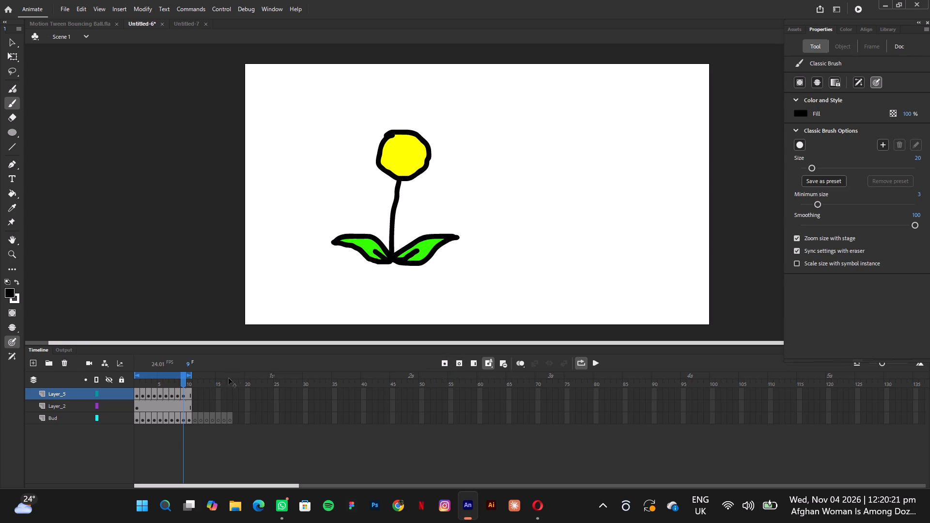
Insert a blank keyframe at frame 10 of Layer_5 and brush a straight black stem from the leaves' base up to the bud.
left_click(190, 396)
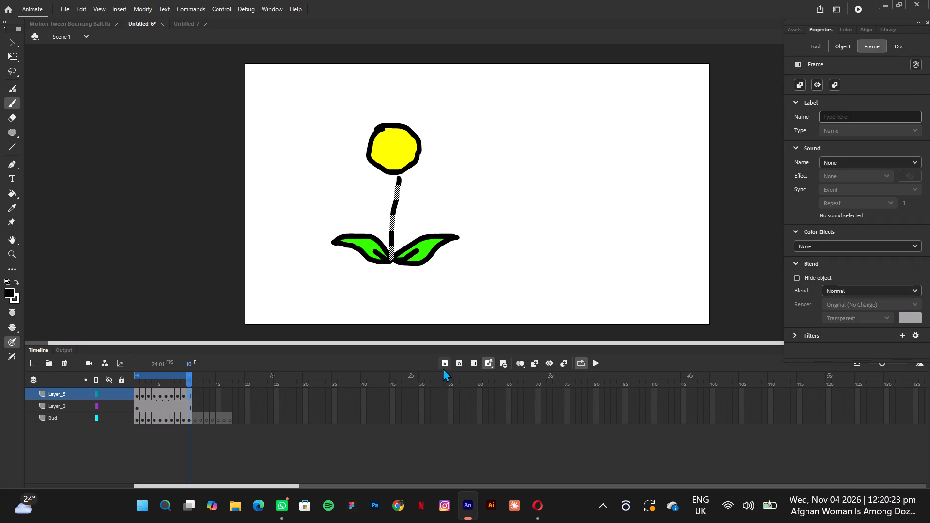
left_click(459, 362)
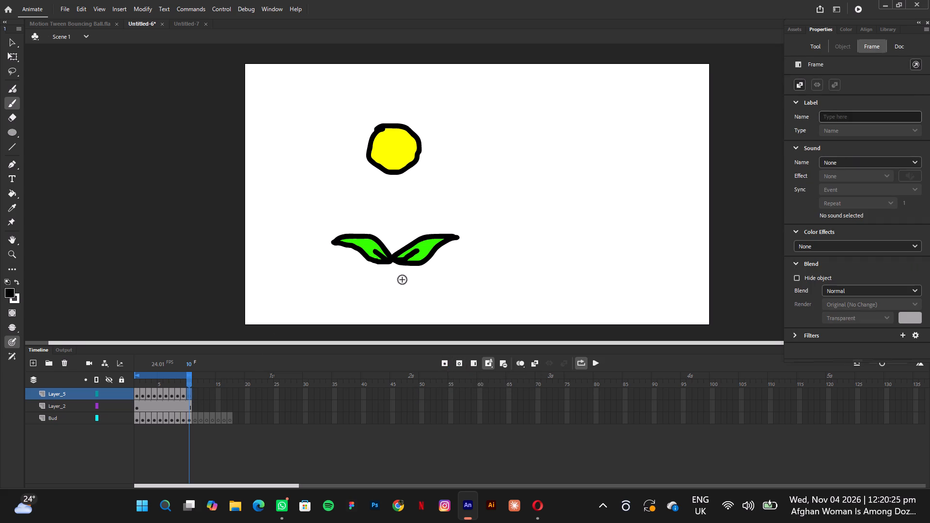
left_click_drag(392, 259, 392, 175)
scroll(391, 237, "down", 1)
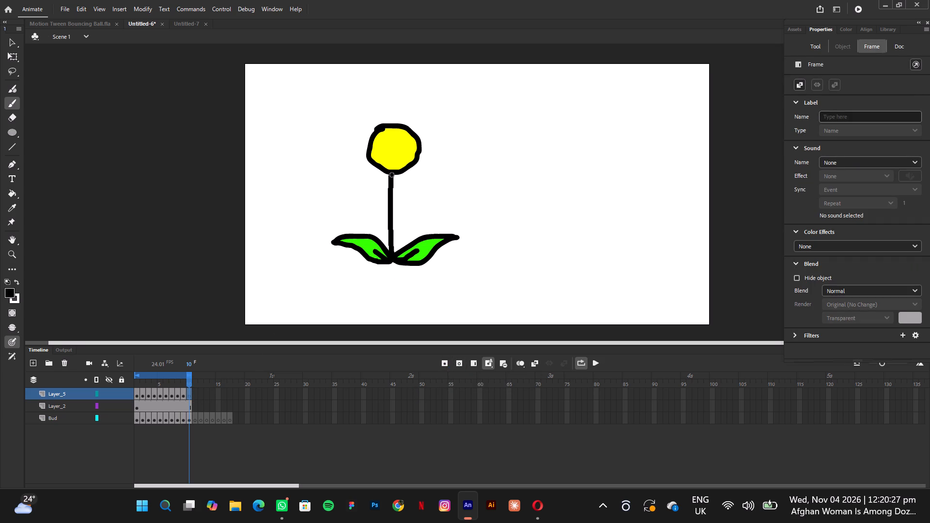
scroll(392, 175, "down", 1)
left_click_drag(392, 175, 392, 172)
scroll(392, 172, "down", 1)
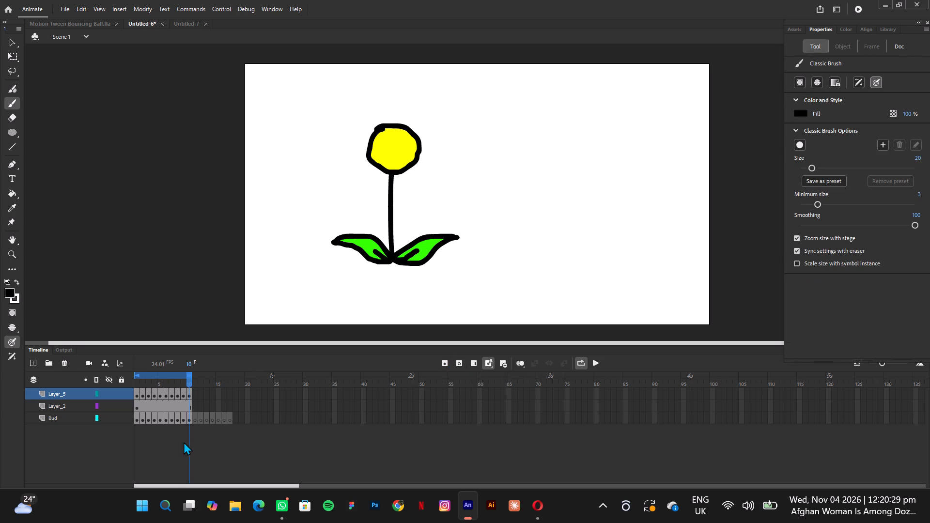
Play the looped animation to check the redrawn stem against the moving bud, and stop it.
left_click(594, 365)
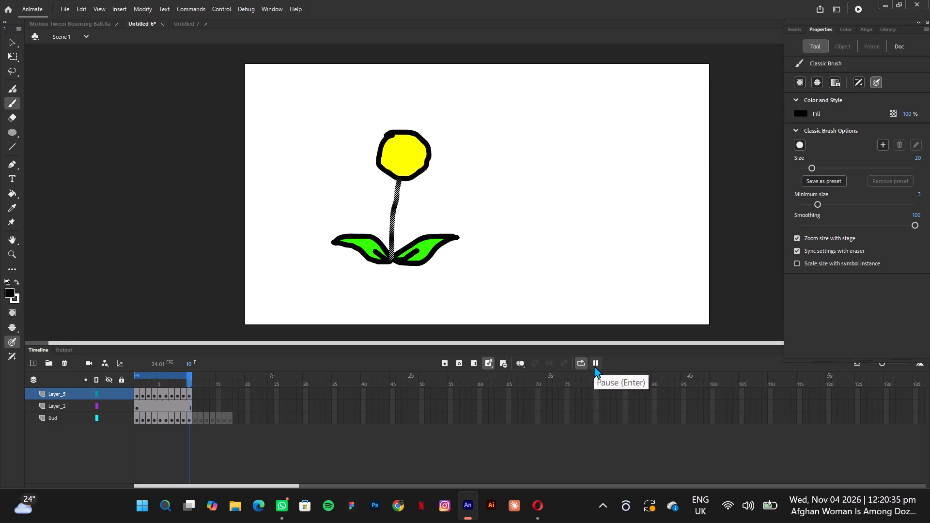
left_click(594, 365)
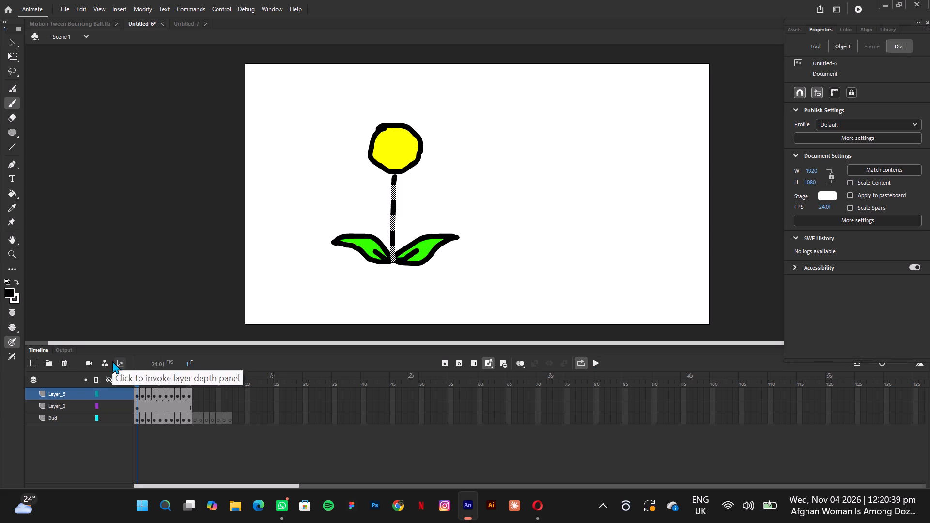
Add a new layer above Layer_5 and brush two black eyes and a smiling mouth on the bud at frame 1.
left_click_drag(31, 360, 0, 0)
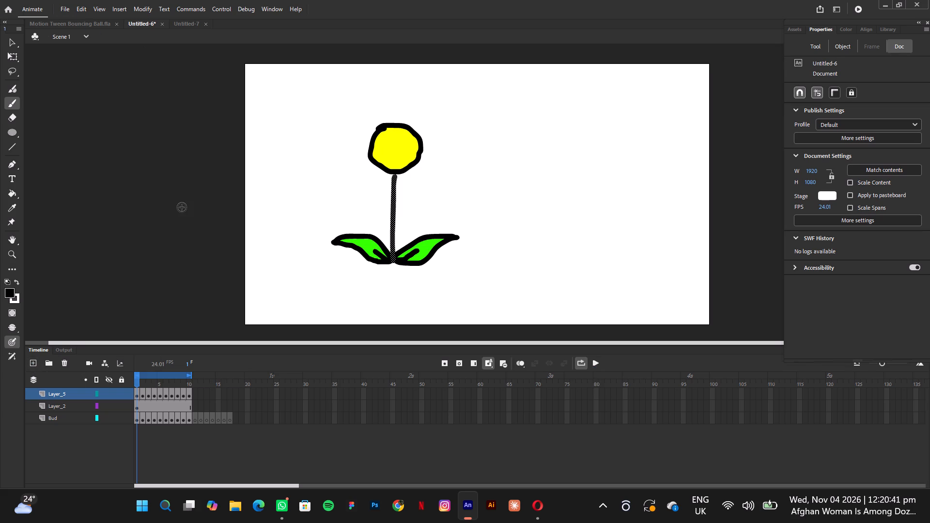
left_click(34, 363)
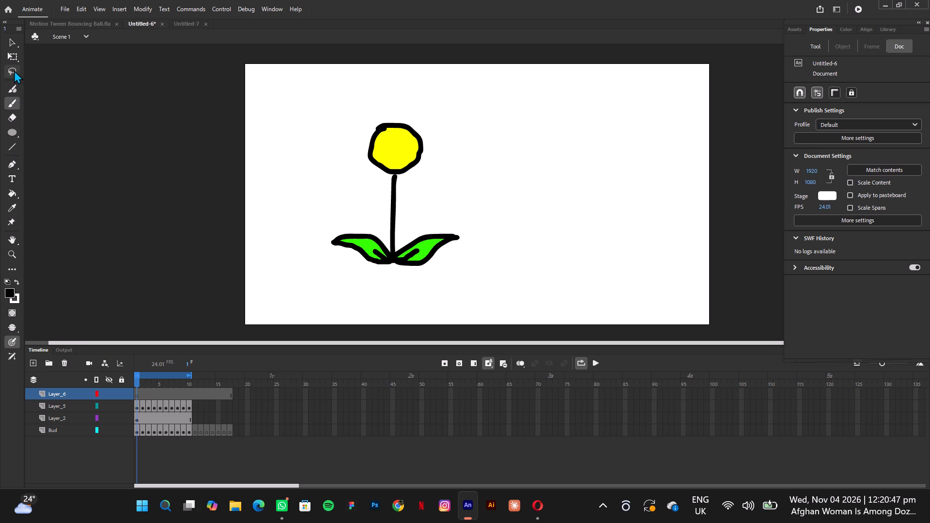
left_click(387, 140)
left_click_drag(401, 142, 405, 142)
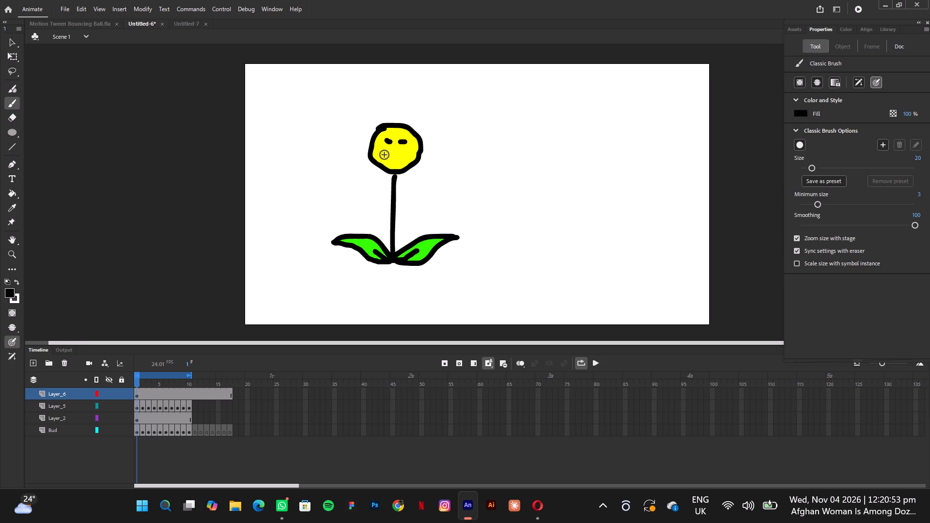
left_click_drag(384, 153, 413, 152)
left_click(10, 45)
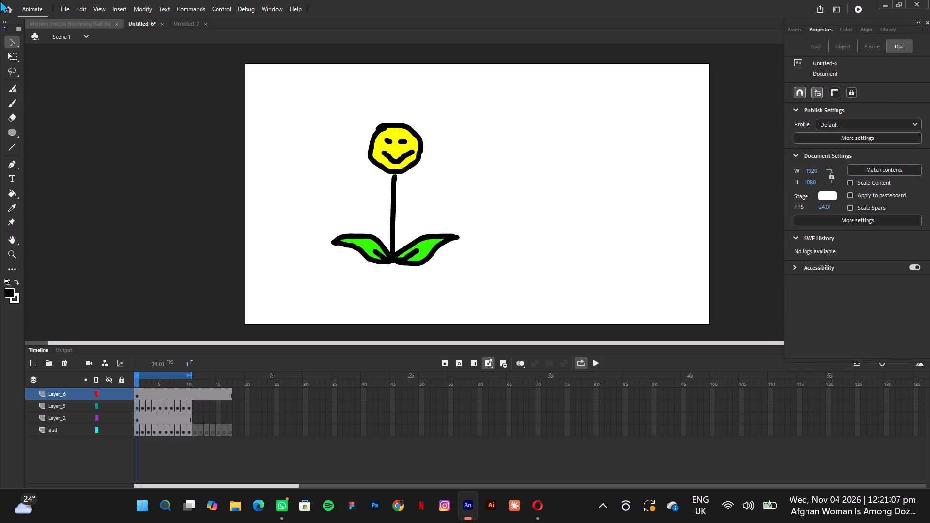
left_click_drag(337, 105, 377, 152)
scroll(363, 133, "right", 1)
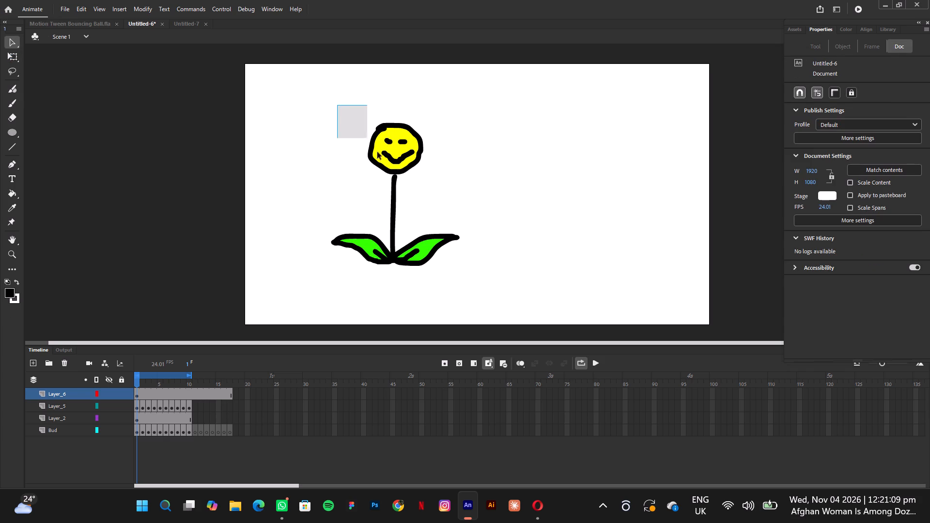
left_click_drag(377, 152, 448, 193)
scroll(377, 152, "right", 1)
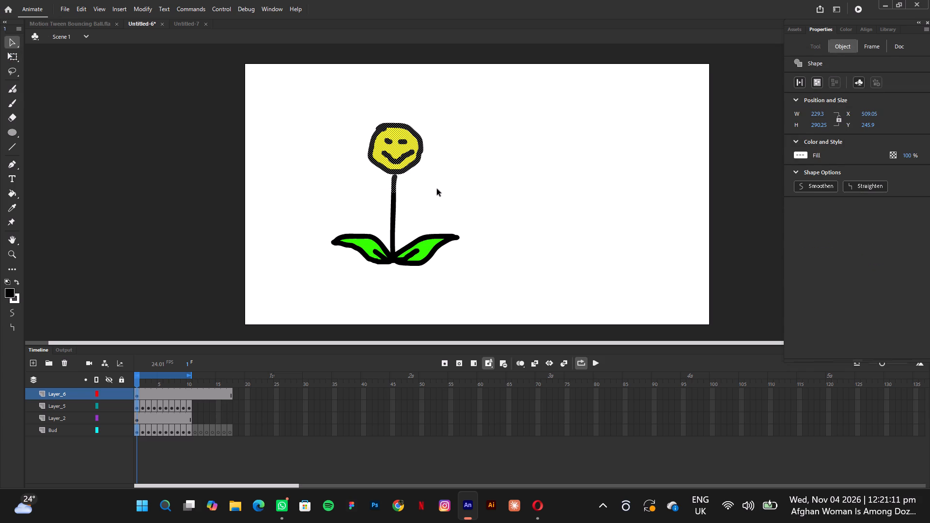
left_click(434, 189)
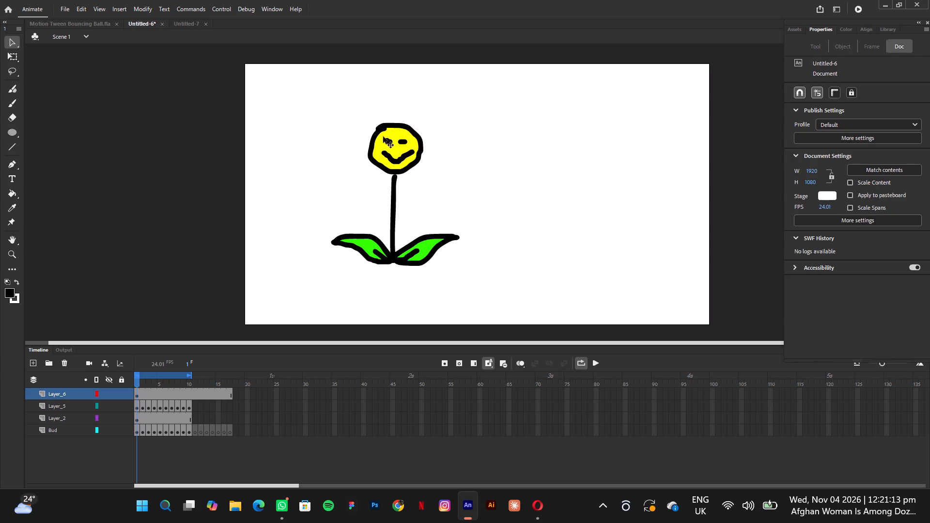
Convert both eyes and the mouth on the bud together into a graphic symbol named Face.
left_click(387, 141)
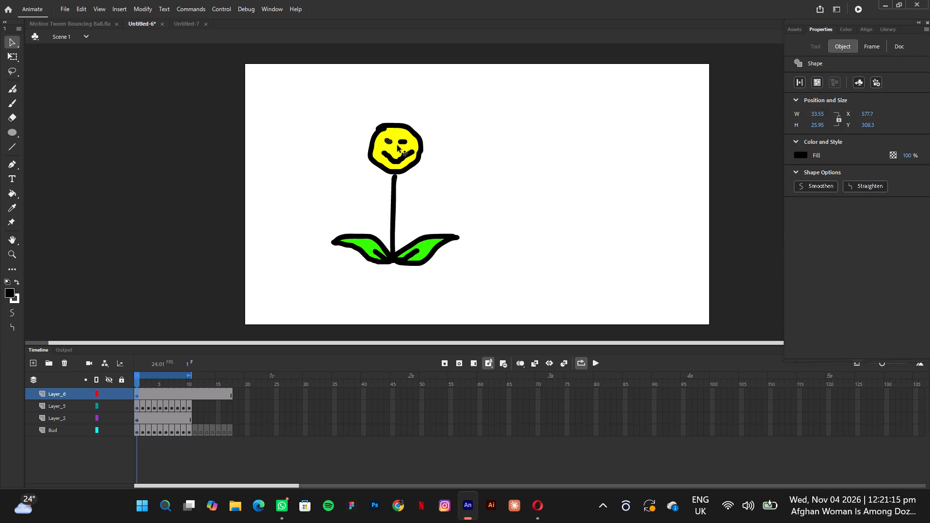
left_click(399, 144)
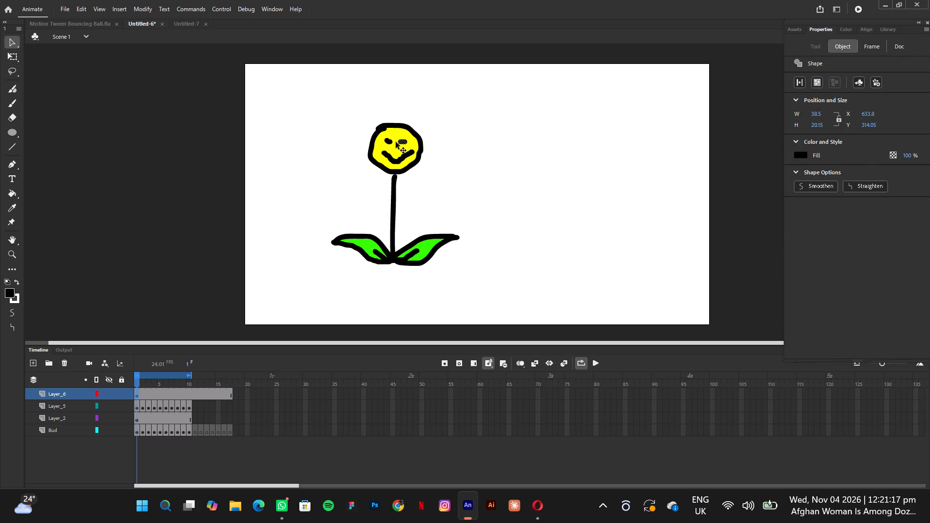
left_click(390, 142, "shift")
left_click(395, 162, "shift")
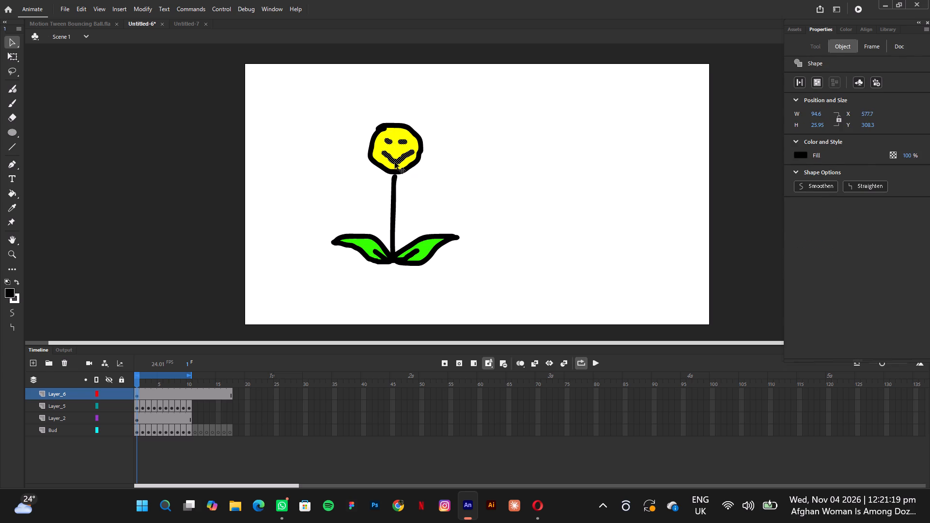
right_click(395, 162)
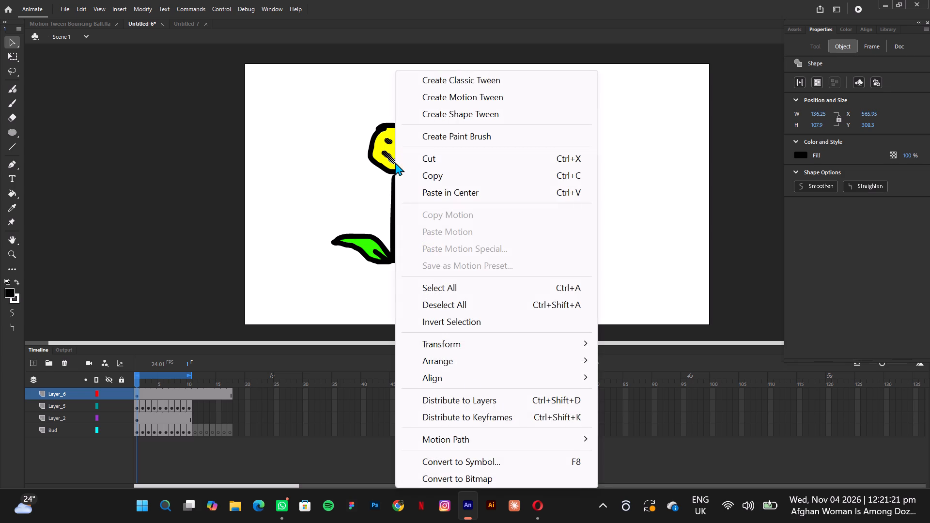
left_click(479, 456)
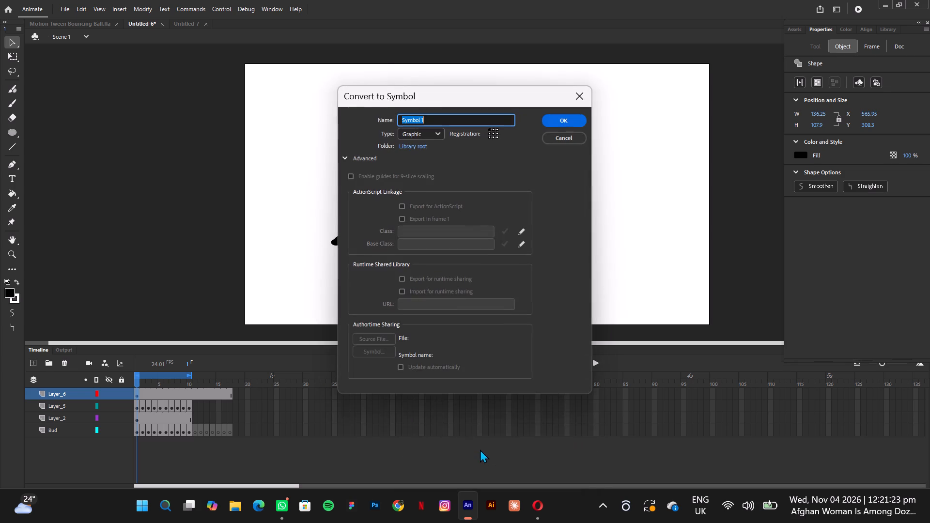
key("BackSpace")
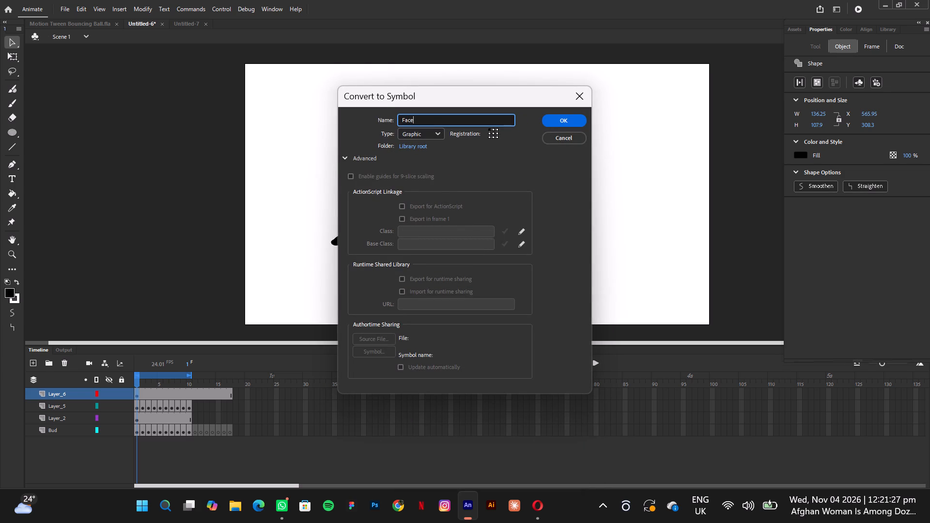
key("Return")
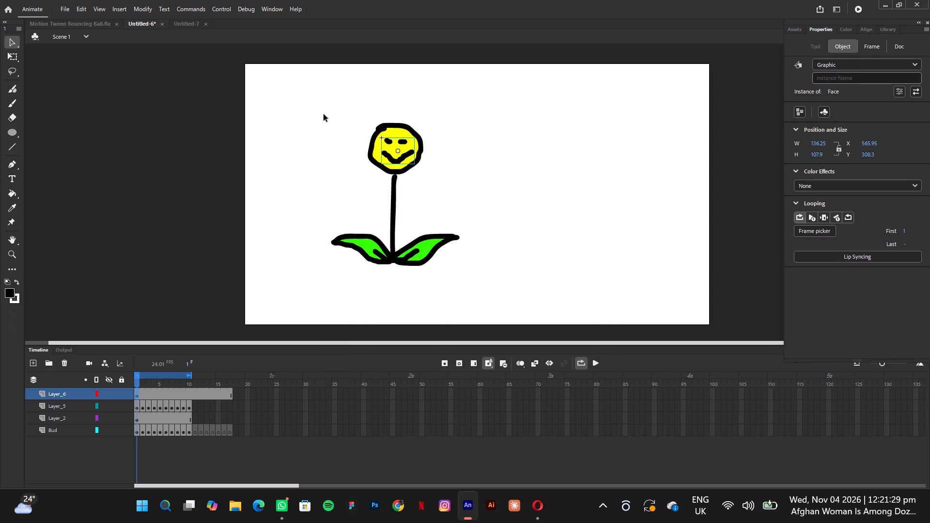
left_click(95, 179)
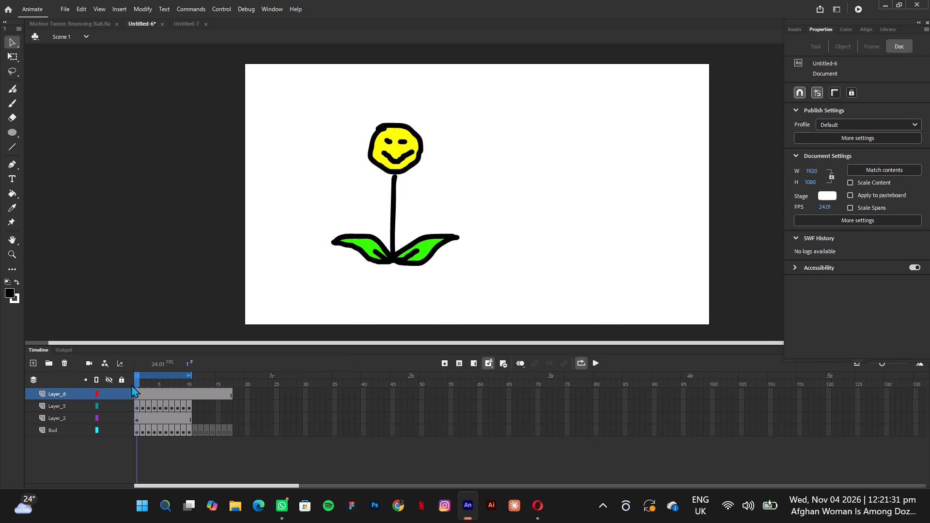
At frame 2 of Layer_6, move the Face symbol onto the bud, at about X 590, Y 334.
left_click(142, 397)
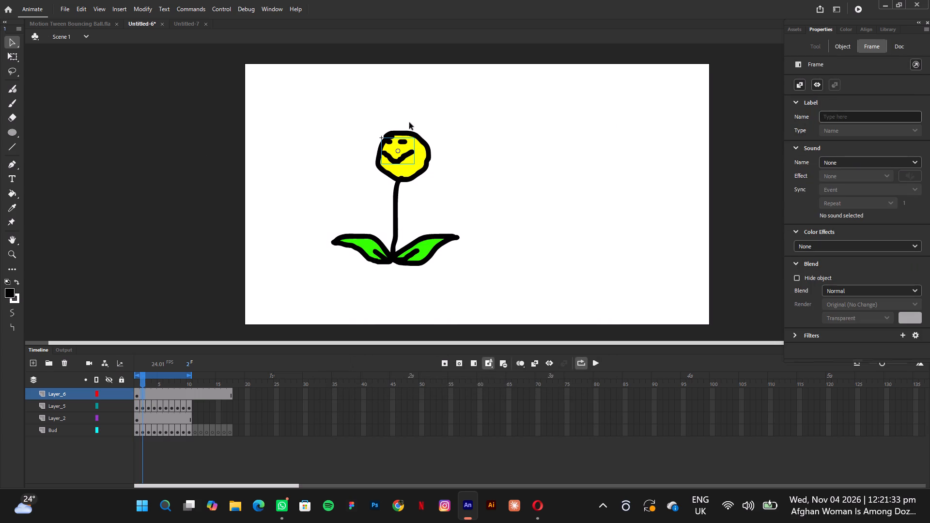
left_click_drag(403, 157, 403, 158)
left_click_drag(403, 158, 407, 164)
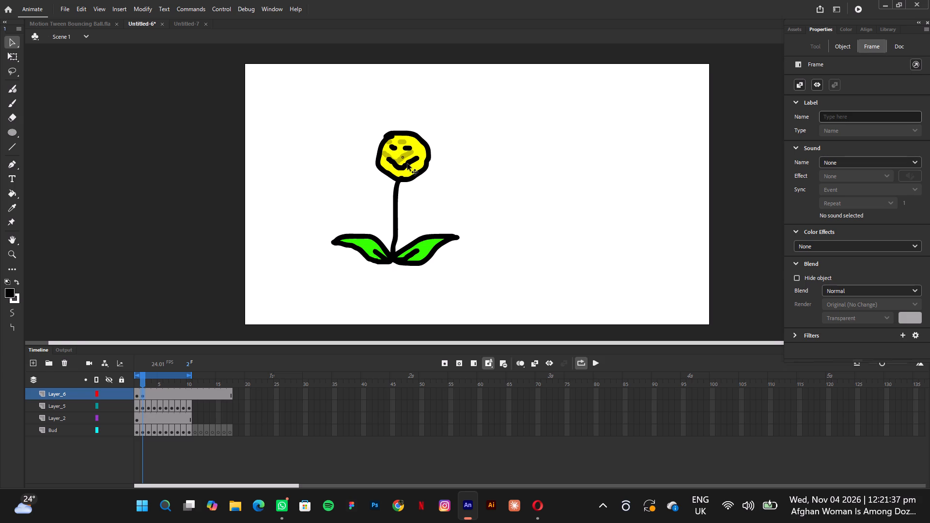
left_click_drag(407, 164, 408, 164)
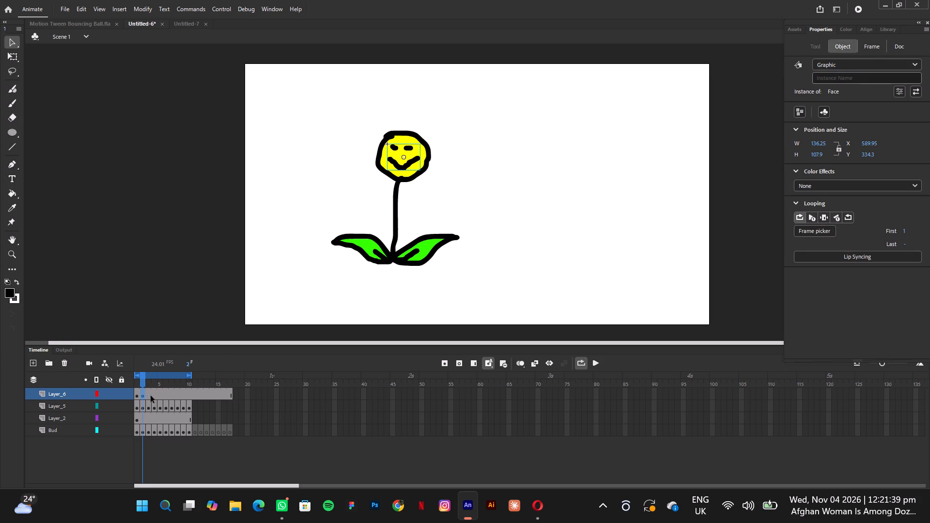
At frame 3 of Layer_6, move the Face symbol onto the bud, at about X 638, Y 372.
left_click(149, 398)
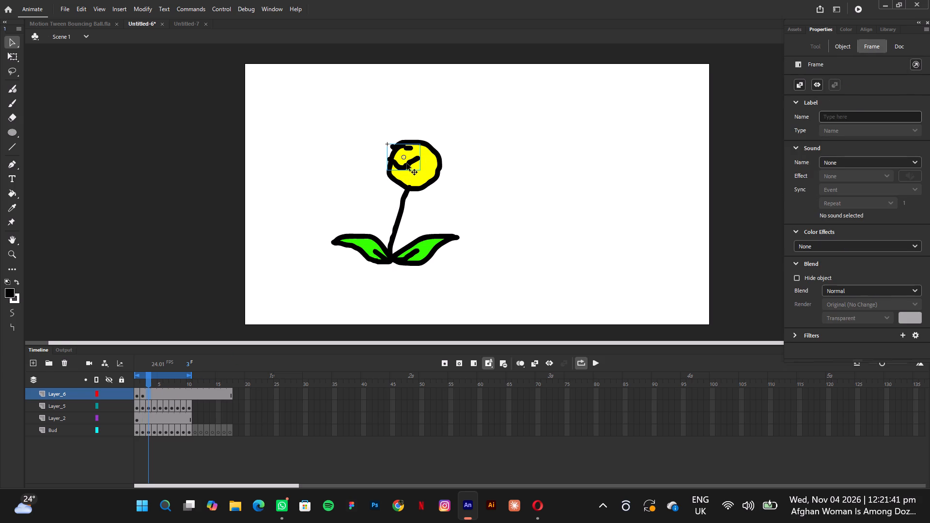
left_click_drag(407, 164, 418, 171)
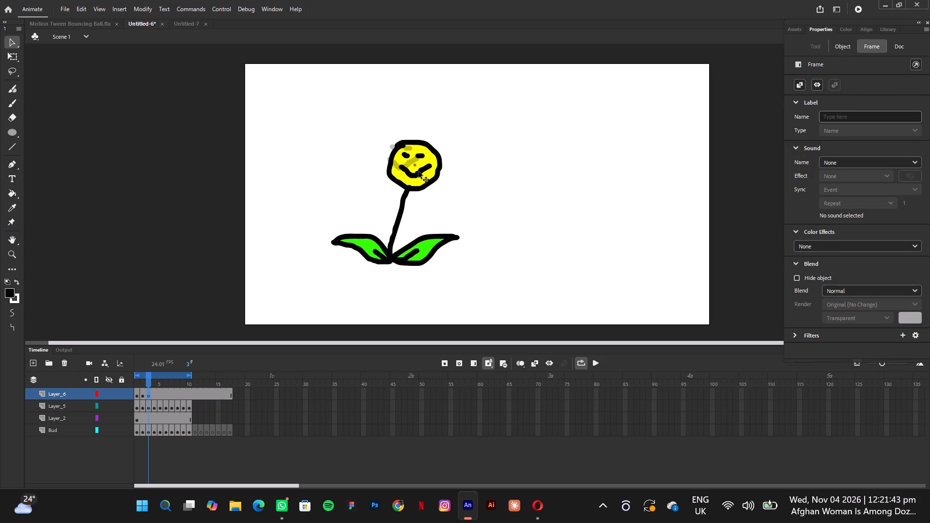
left_click_drag(418, 171, 418, 173)
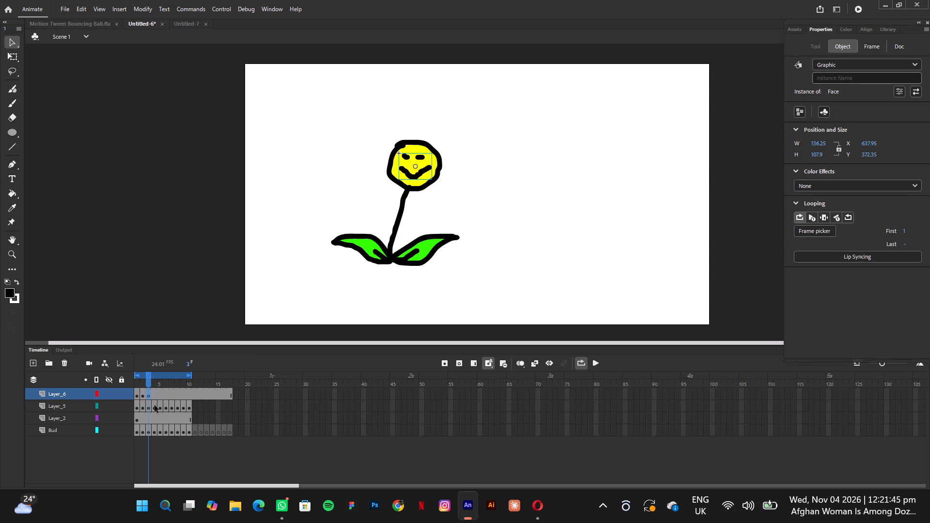
At frame 4 of Layer_6, move the Face symbol onto the bud, at about X 678, Y 402.
left_click(153, 394)
left_click_drag(416, 176, 426, 184)
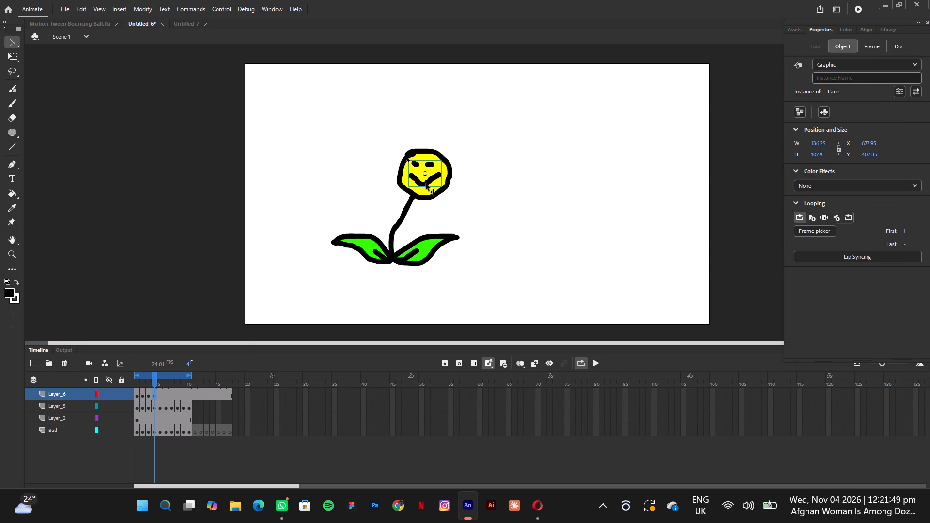
At frame 5 of Layer_6, move the Face symbol onto the bud, at about X 740, Y 436.
left_click(159, 395)
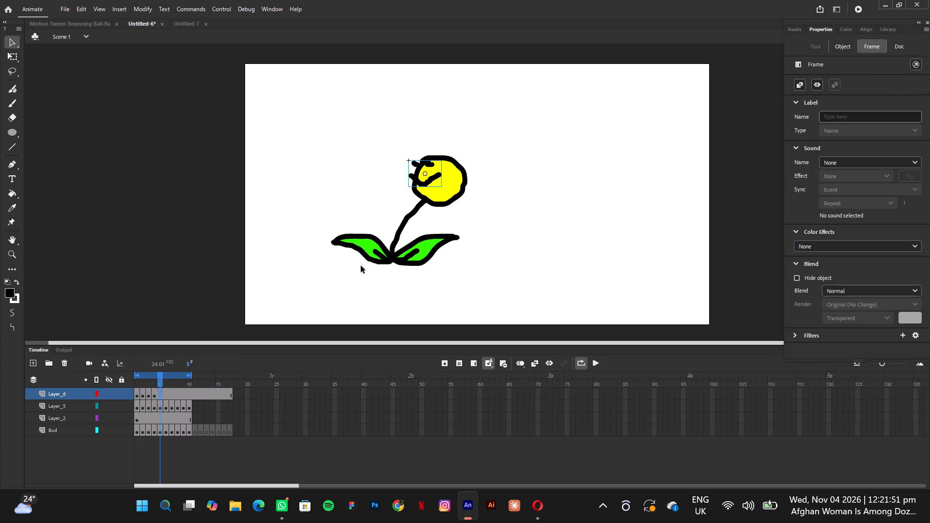
left_click_drag(424, 181, 437, 189)
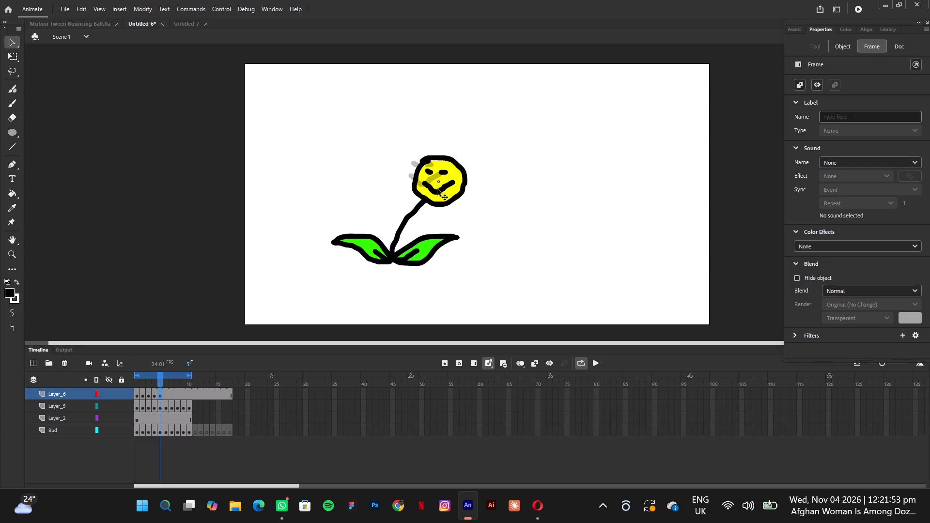
left_click_drag(437, 189, 439, 189)
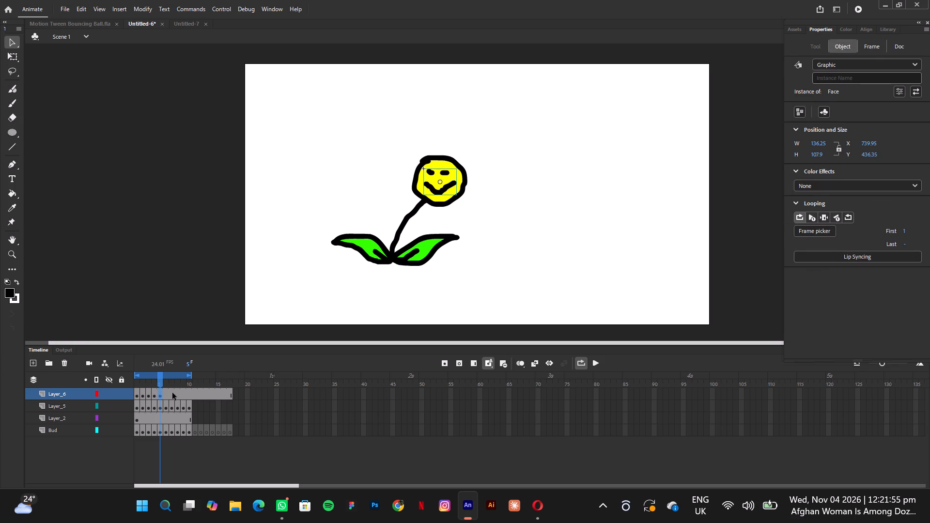
At frame 6 of Layer_6, shift the Face symbol slightly on the bud, to about X 736, Y 436.
left_click(164, 394)
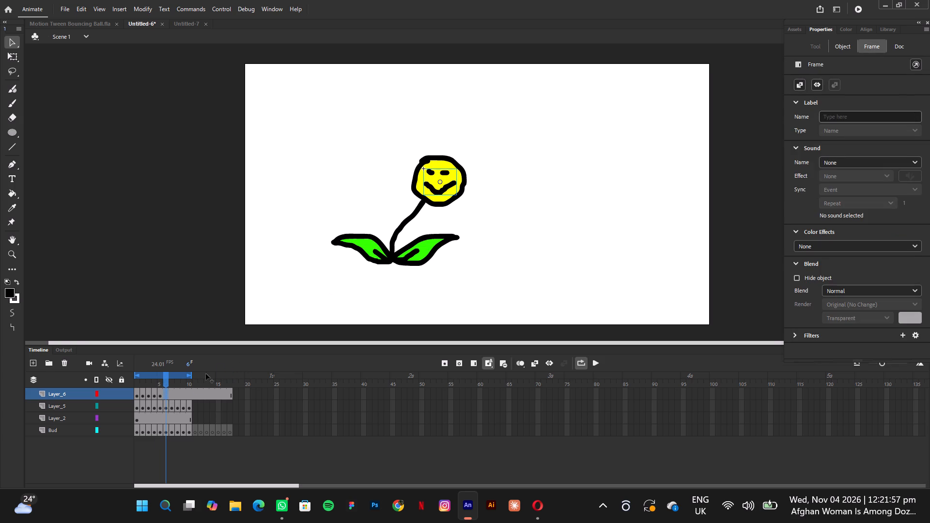
left_click(170, 397)
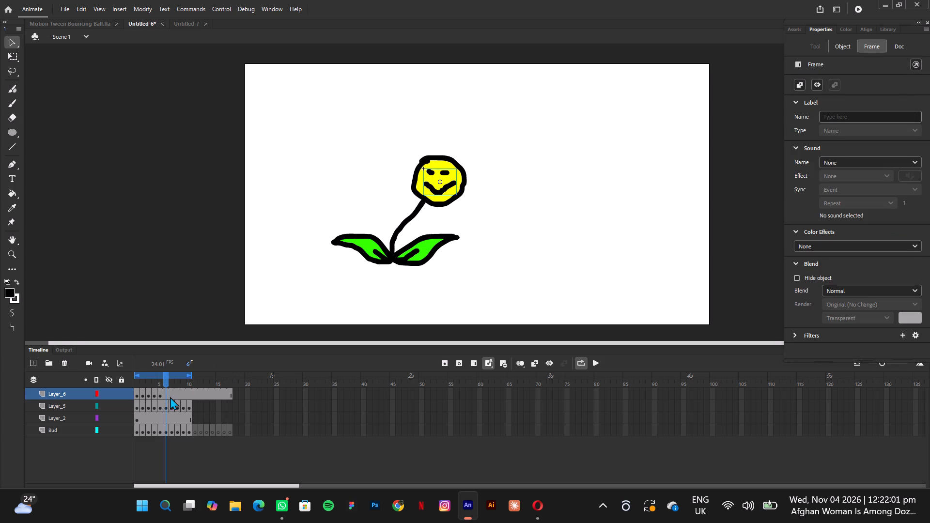
left_click(162, 394)
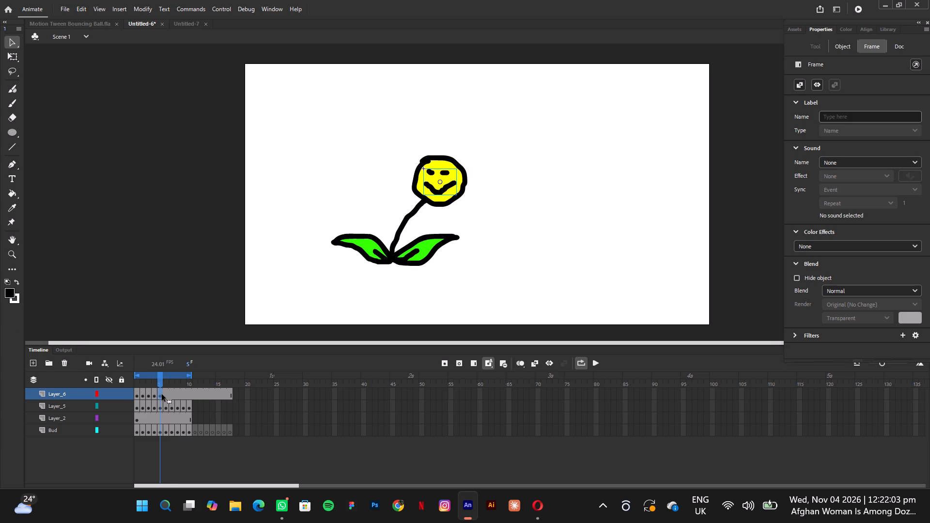
left_click(446, 190)
left_click(446, 190)
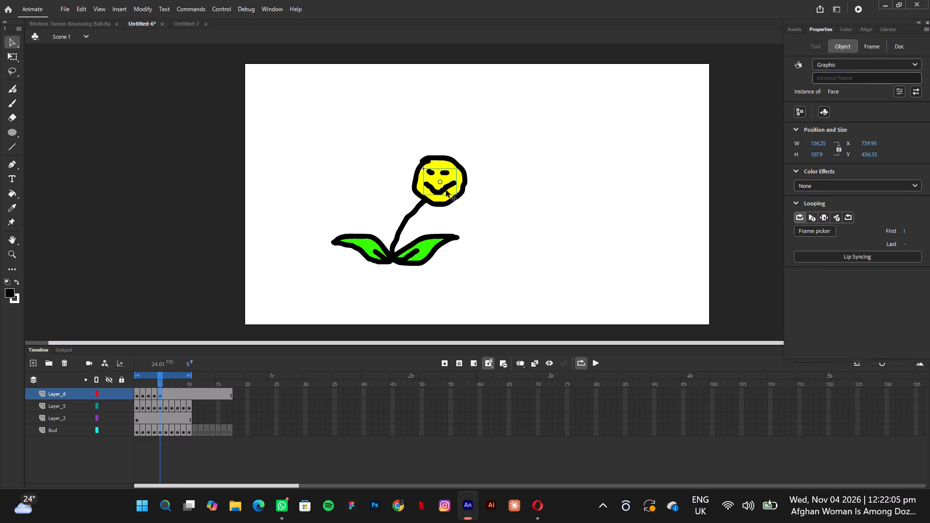
left_click(167, 395)
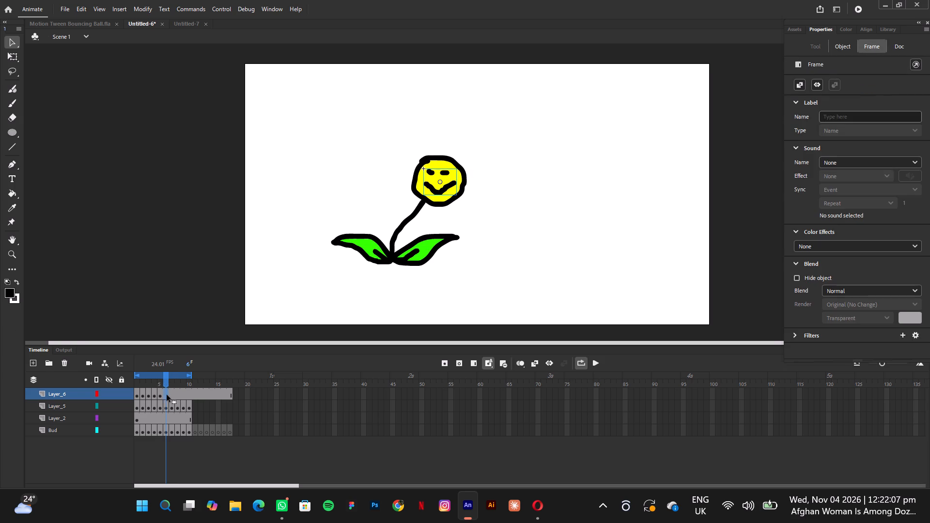
left_click(443, 190)
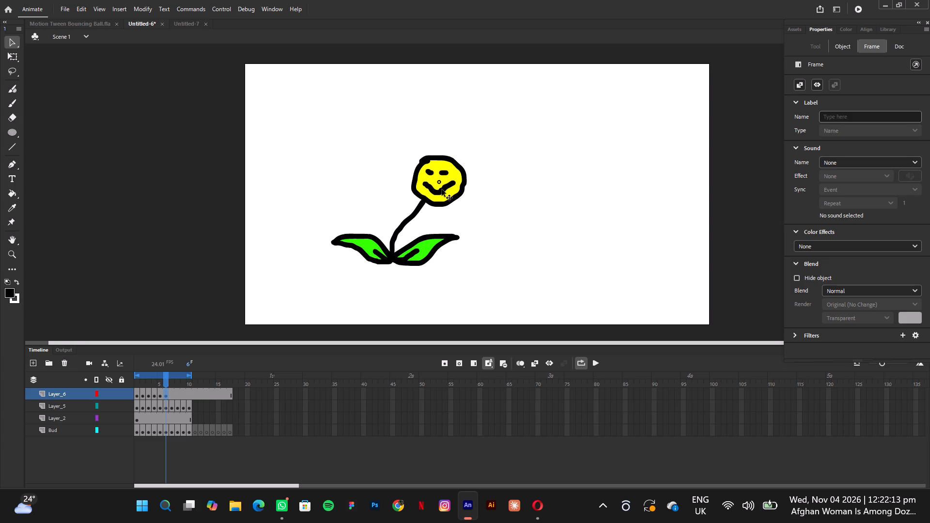
At frame 7 of Layer_6, move the Face symbol back onto the bud, at about X 680, Y 404.
left_click(169, 400)
left_click_drag(442, 189, 434, 185)
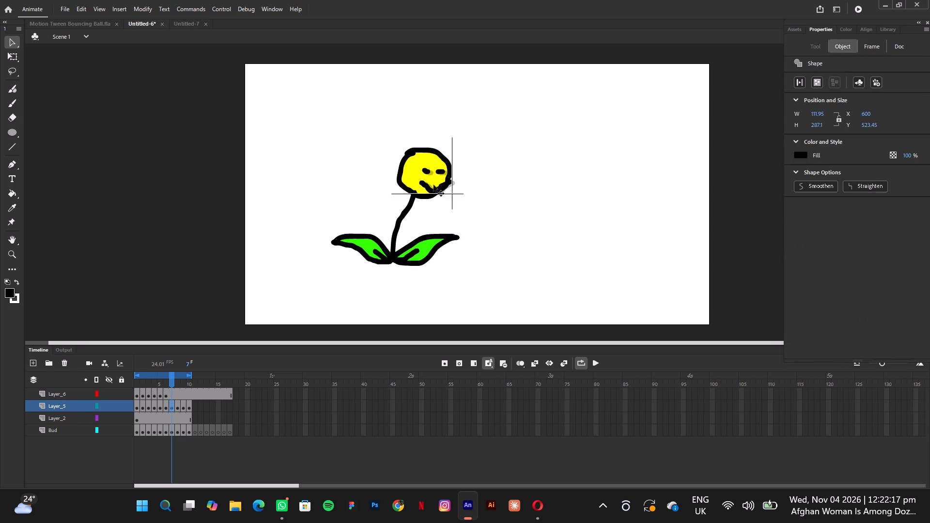
left_click_drag(434, 185, 428, 181)
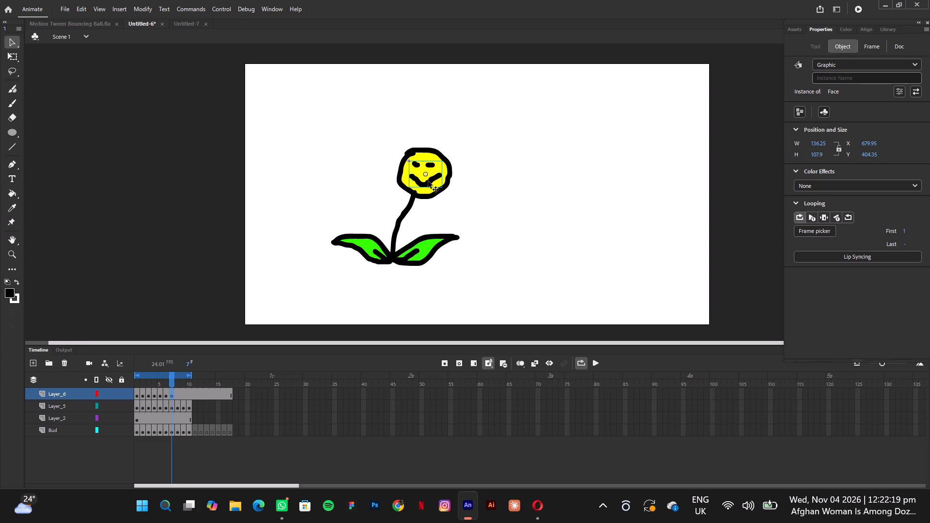
At frame 8 of Layer_6, move the Face symbol onto the bud, at about X 630, Y 374.
left_click(177, 396)
left_click_drag(435, 178, 417, 171)
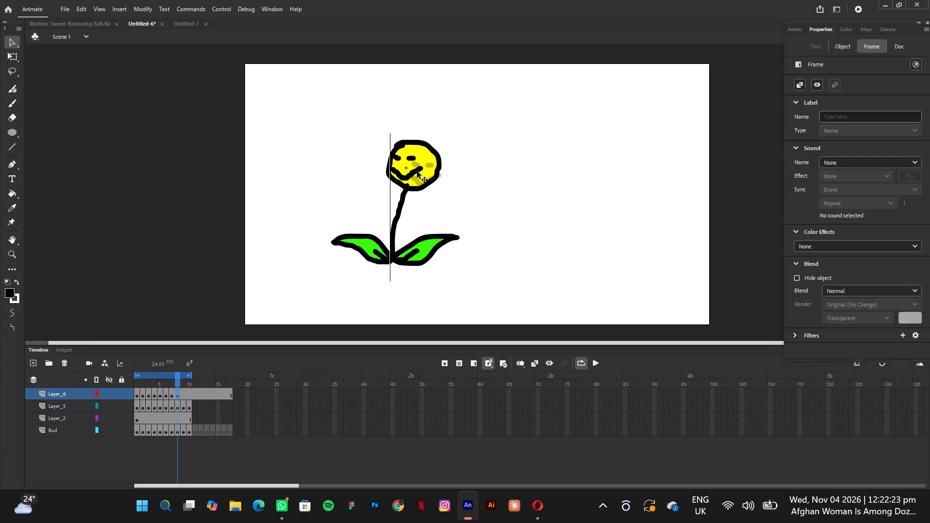
left_click_drag(417, 171, 422, 171)
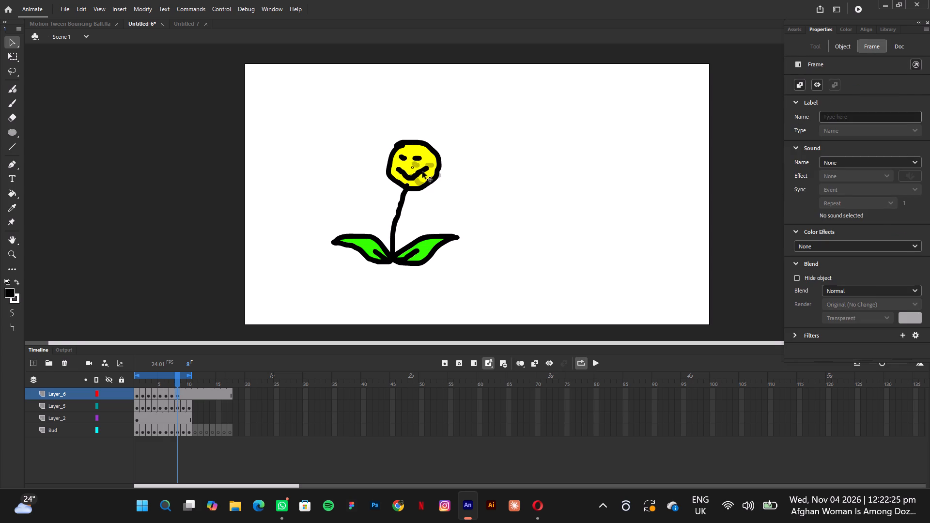
left_click_drag(422, 171, 423, 172)
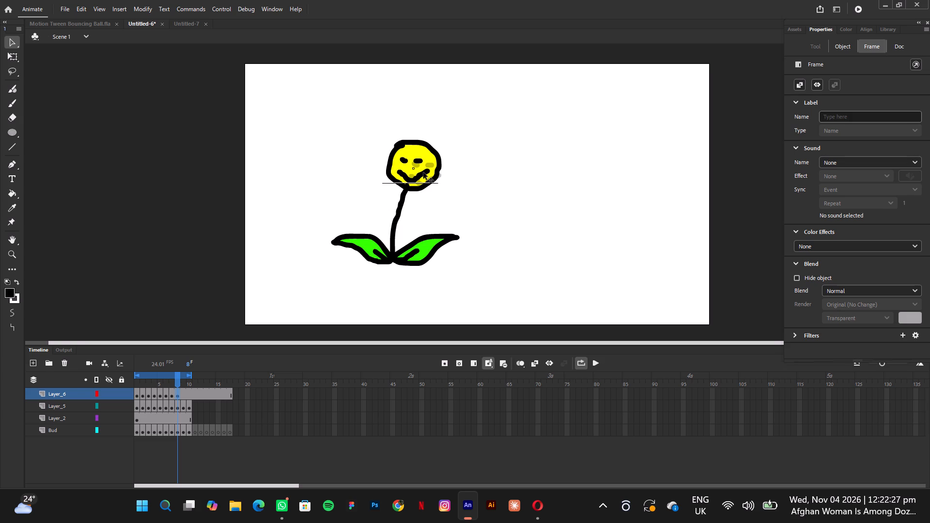
left_click_drag(423, 172, 423, 171)
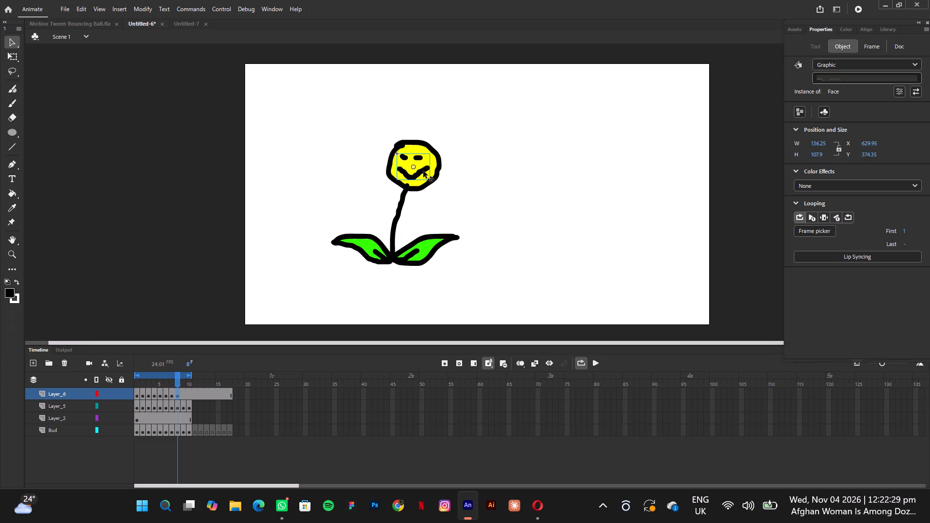
At frame 9 of Layer_6, move the Face symbol onto the bud, at about X 598, Y 334.
left_click(184, 398)
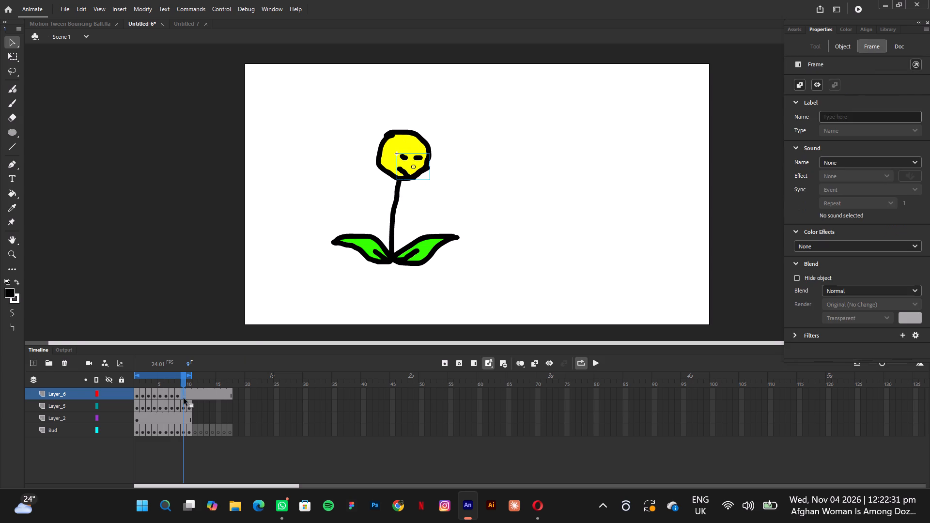
left_click_drag(425, 169, 418, 161)
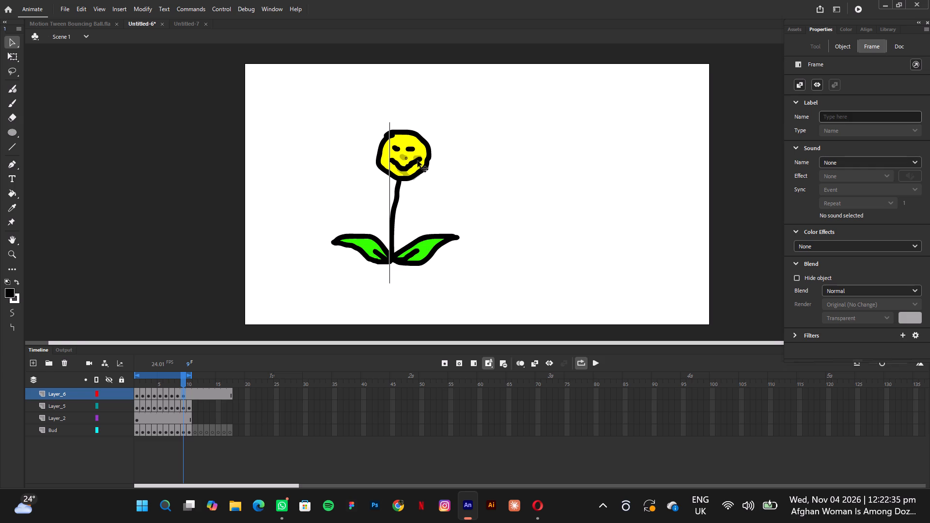
left_click_drag(418, 161, 415, 160)
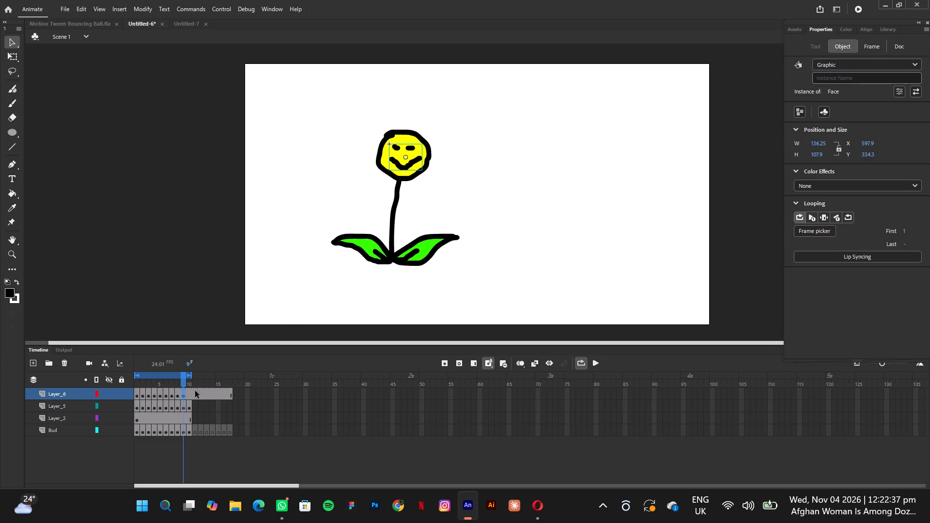
At frame 10 of Layer_6, move the Face symbol onto the bud, at about X 560, Y 306.
left_click(188, 400)
left_click(188, 393)
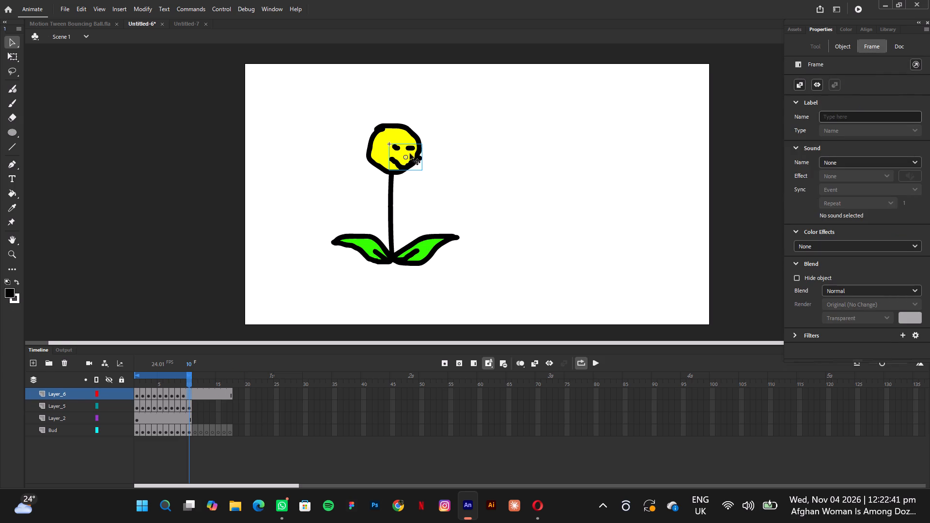
left_click_drag(410, 162, 401, 154)
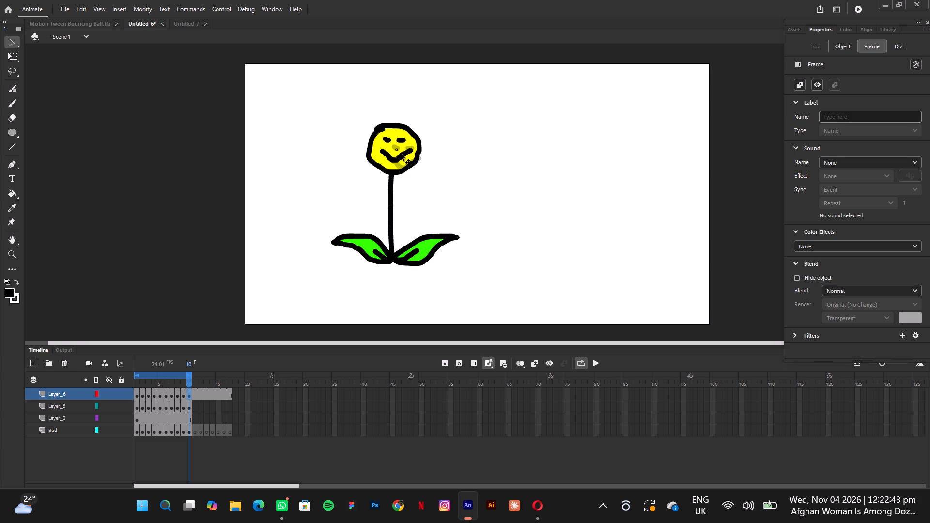
left_click_drag(401, 154, 401, 155)
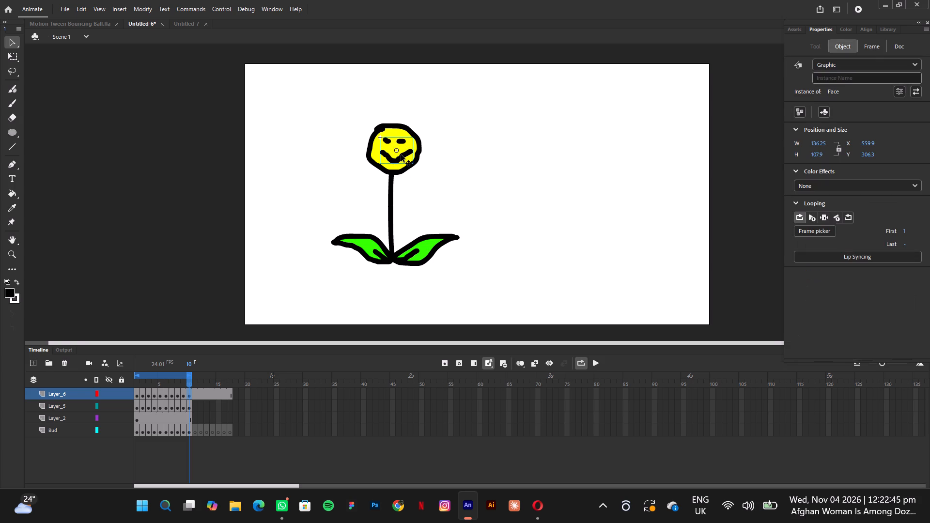
Play back the looping animation to check how the face follows the bud, and pause it.
left_click(595, 362)
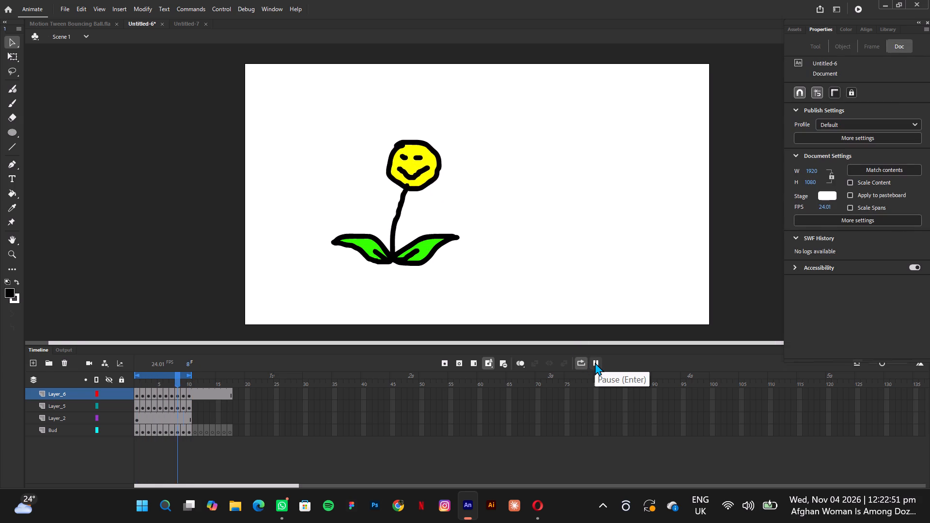
left_click(595, 362)
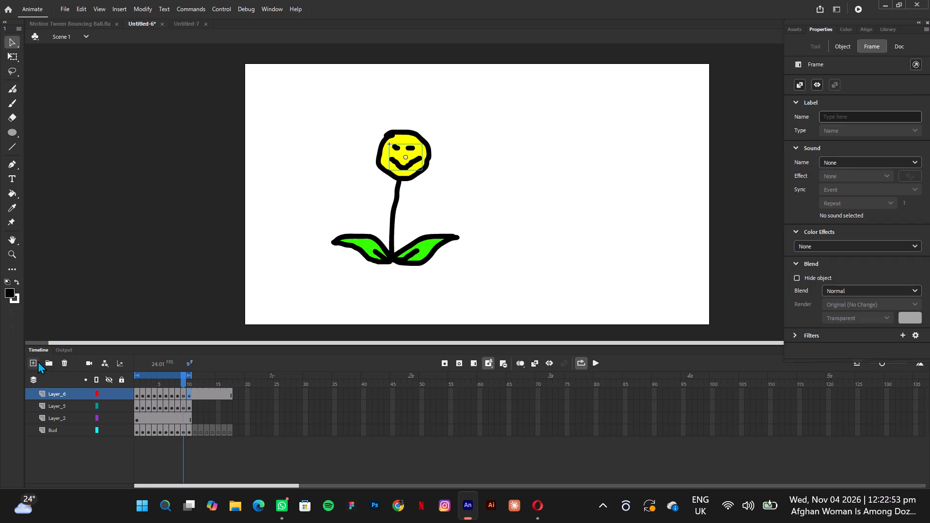
Add a new layer above Layer_6.
left_click(38, 361)
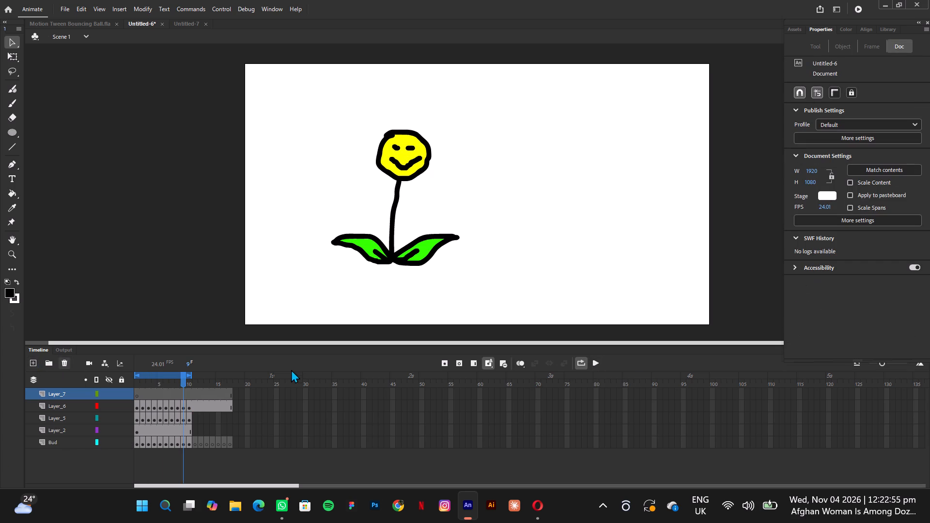
At frame 1 of Layer_6, draw an orange outline of seven pointed petals around the bud with the Classic Brush.
left_click_drag(181, 376, 112, 363)
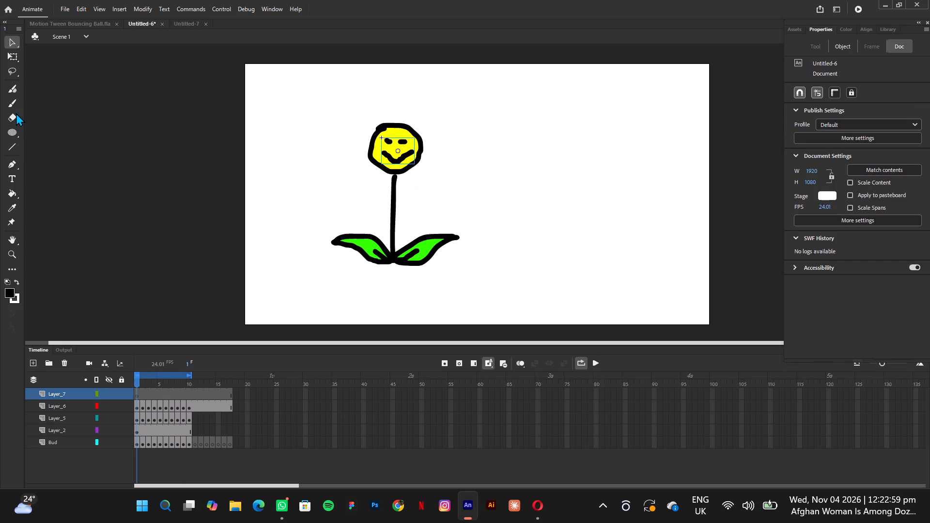
left_click(15, 99)
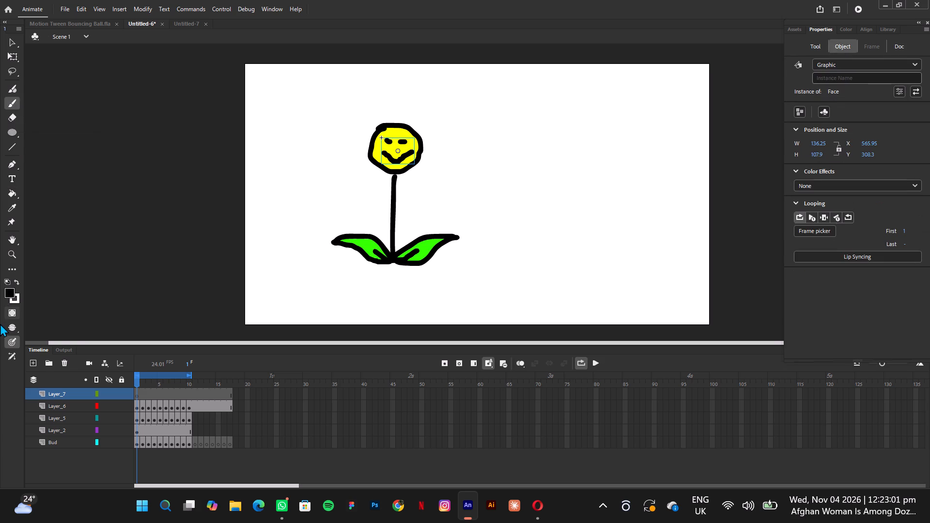
left_click(9, 292)
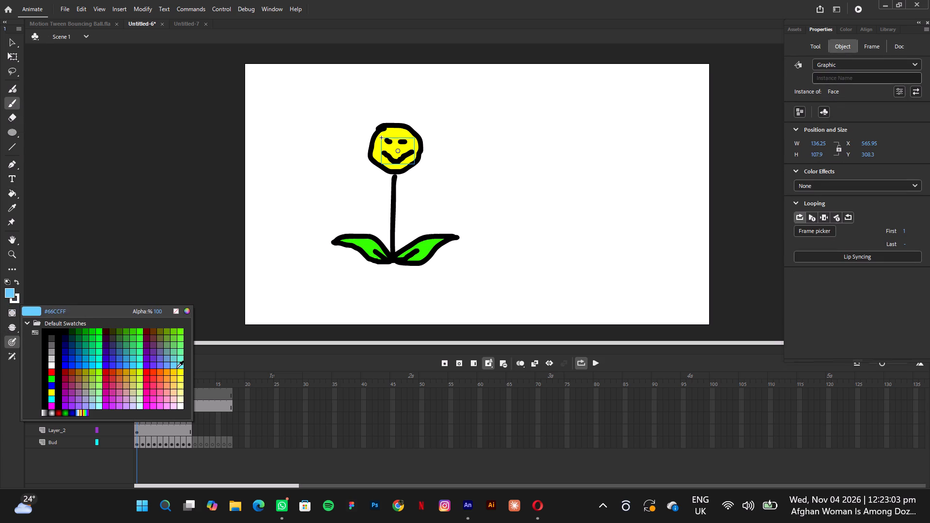
left_click(168, 375)
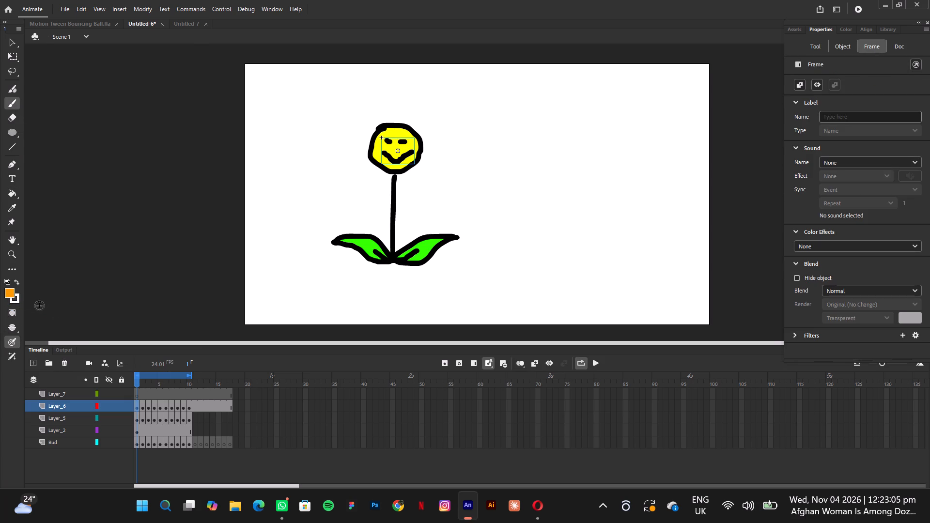
left_click(19, 300)
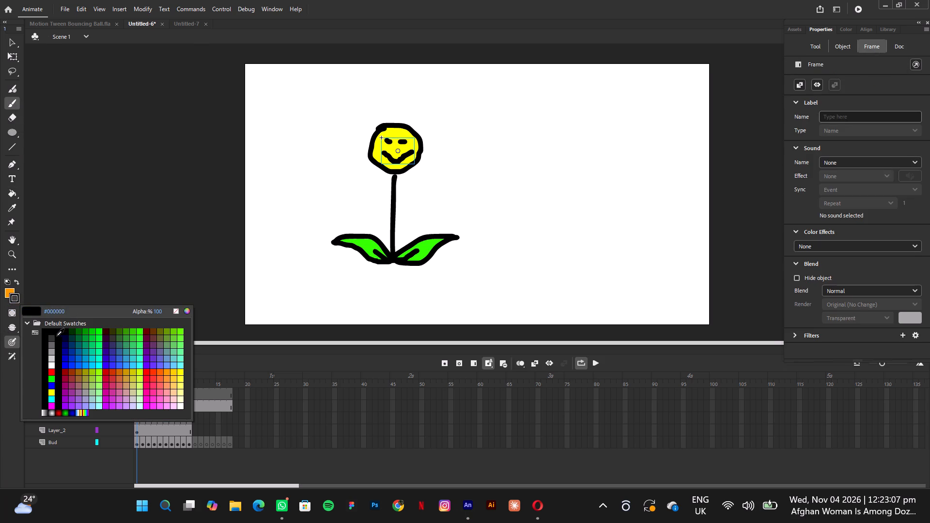
left_click(53, 332)
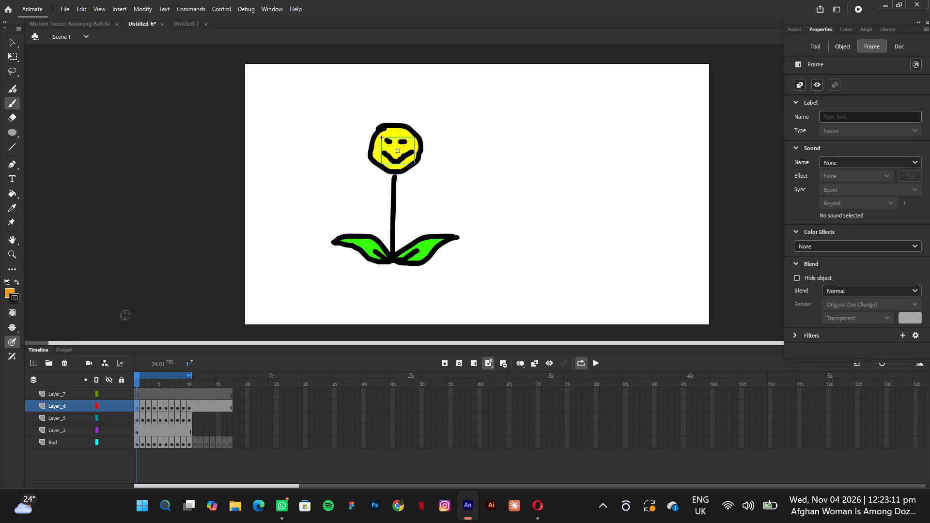
left_click(7, 292)
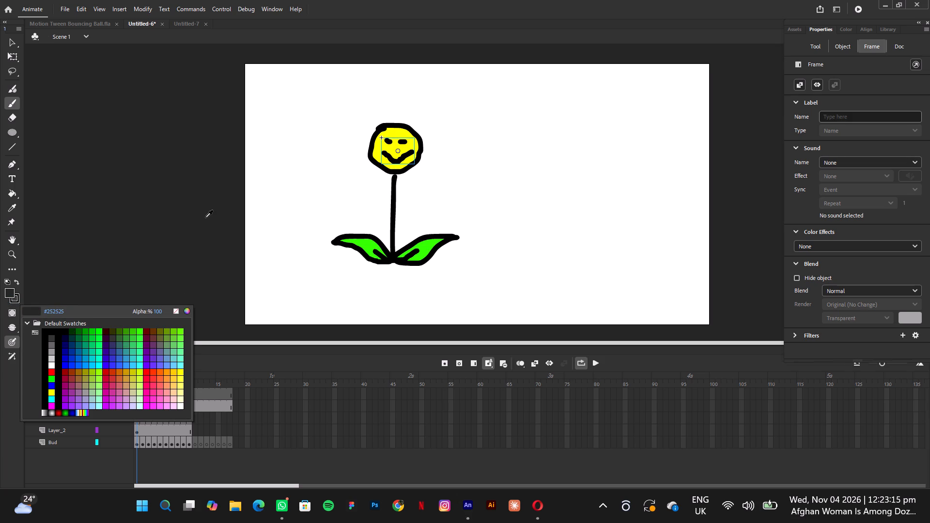
left_click(169, 373)
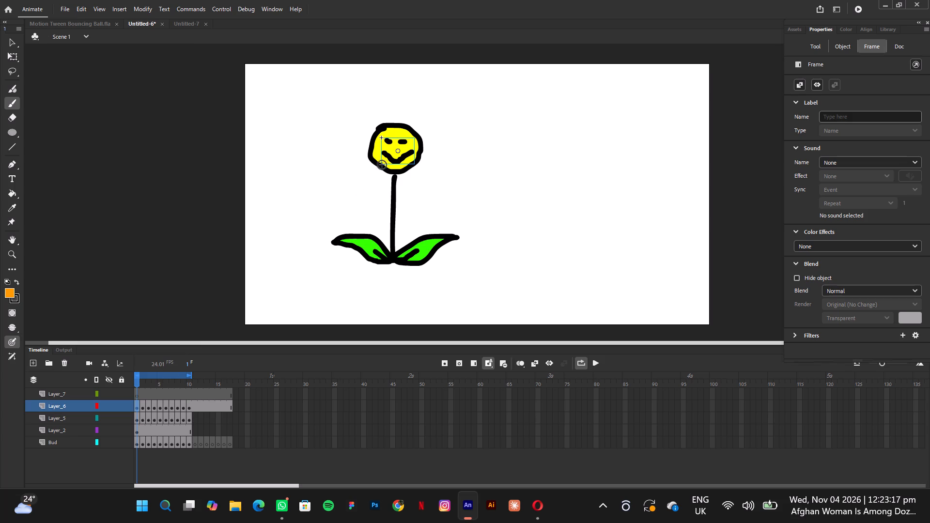
left_click_drag(392, 174, 359, 190)
left_click_drag(359, 190, 351, 147)
left_click_drag(351, 147, 372, 138)
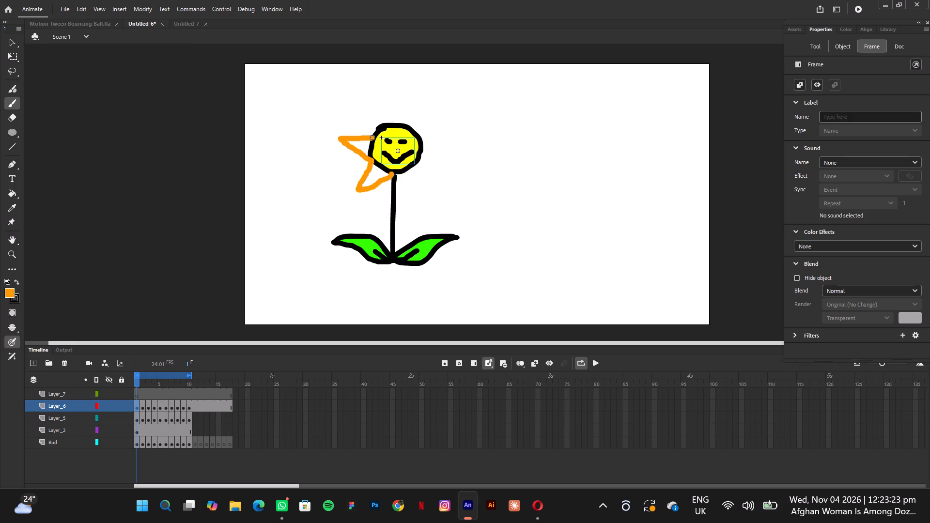
left_click_drag(372, 138, 396, 109)
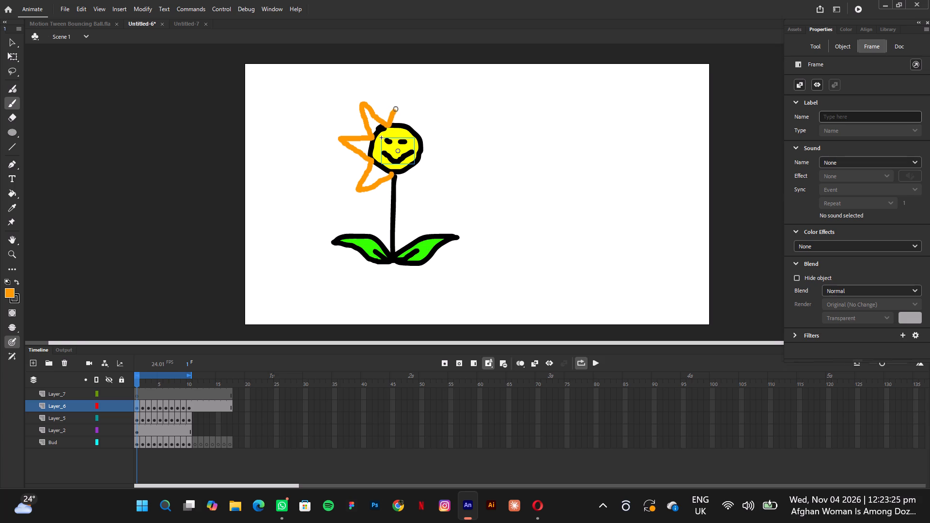
left_click_drag(396, 109, 412, 123)
left_click_drag(412, 123, 424, 142)
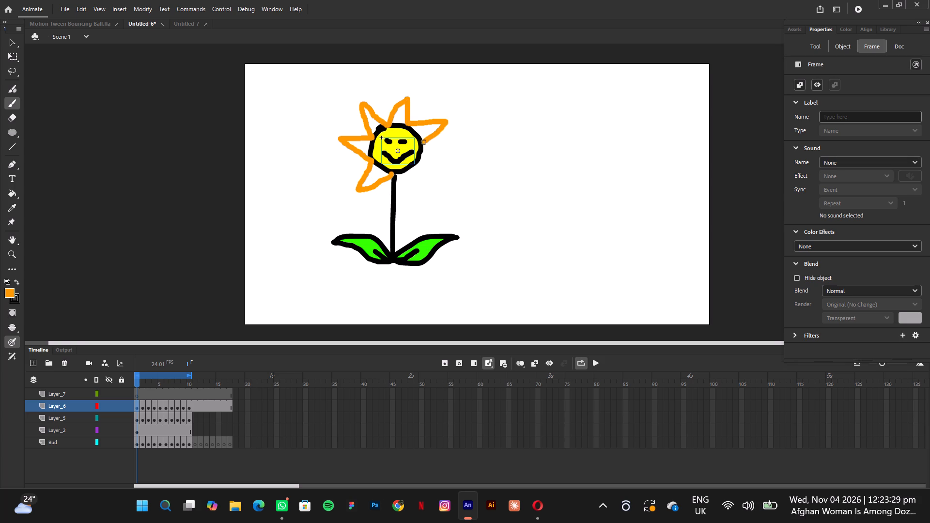
left_click_drag(424, 142, 421, 161)
left_click_drag(421, 161, 398, 175)
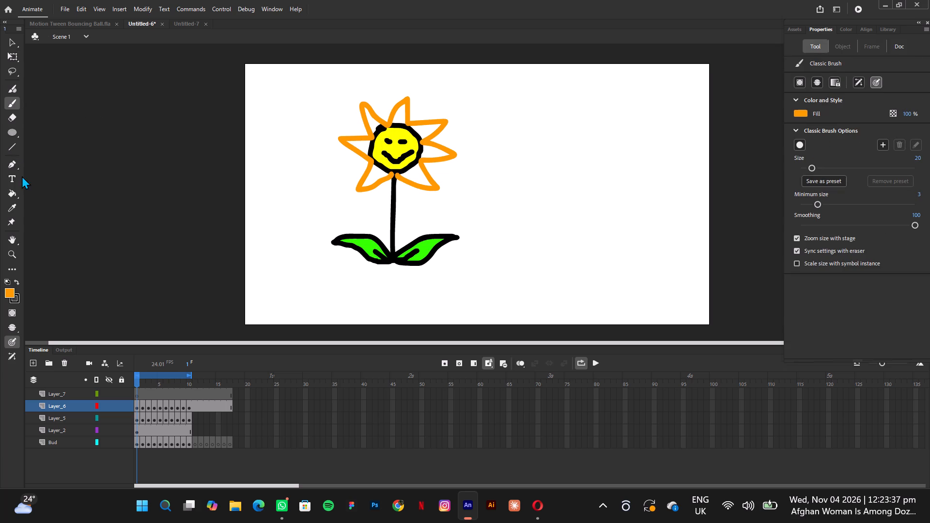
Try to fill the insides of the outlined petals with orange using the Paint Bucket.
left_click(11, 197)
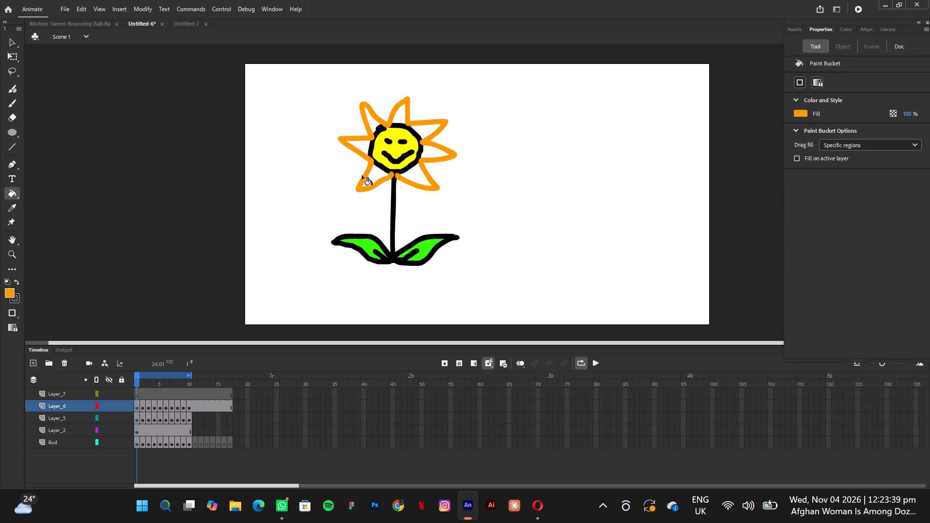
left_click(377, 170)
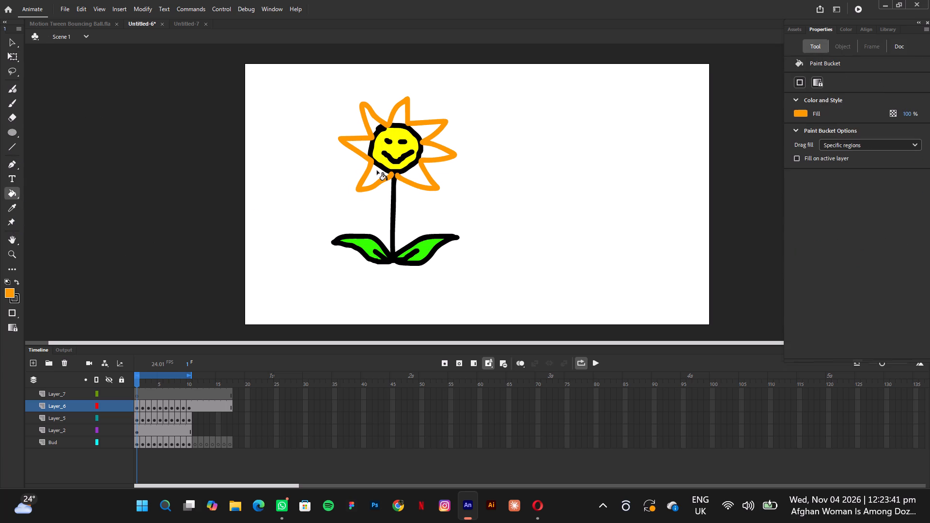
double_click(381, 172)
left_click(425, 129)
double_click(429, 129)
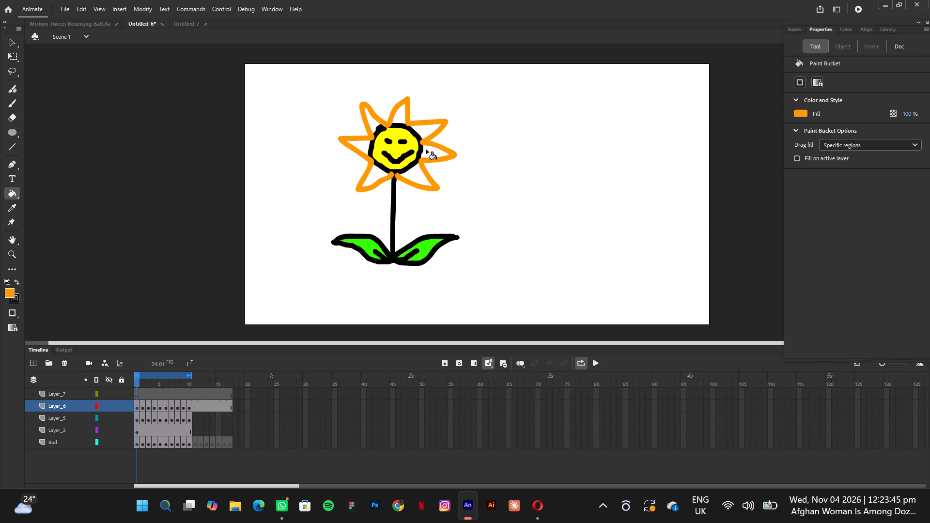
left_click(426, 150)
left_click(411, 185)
Brush over the gap in the orange petal outline where it meets the top of the stem.
left_click(15, 107)
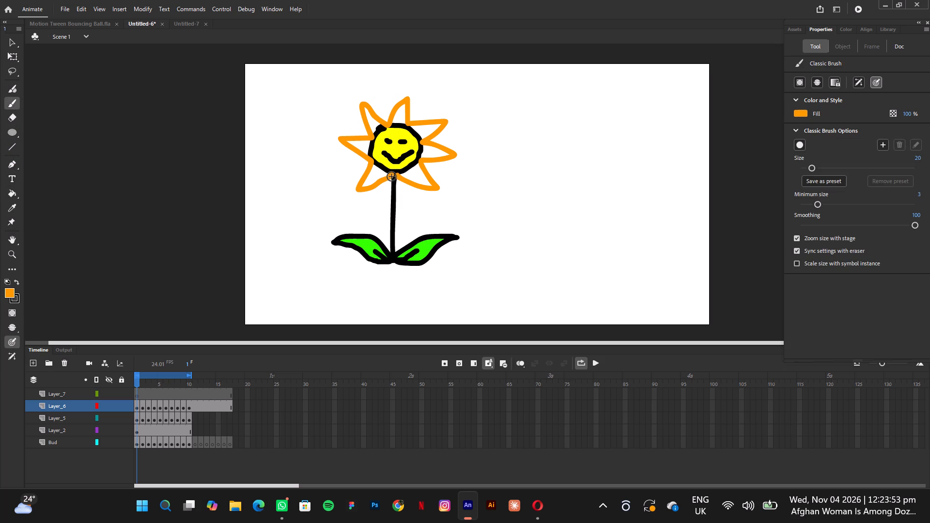
left_click_drag(391, 176, 397, 175)
Fill the inside of the petal outline with orange using the Paint Bucket, undoing and repeating the fill.
left_click(15, 193)
left_click(369, 168)
double_click(376, 172)
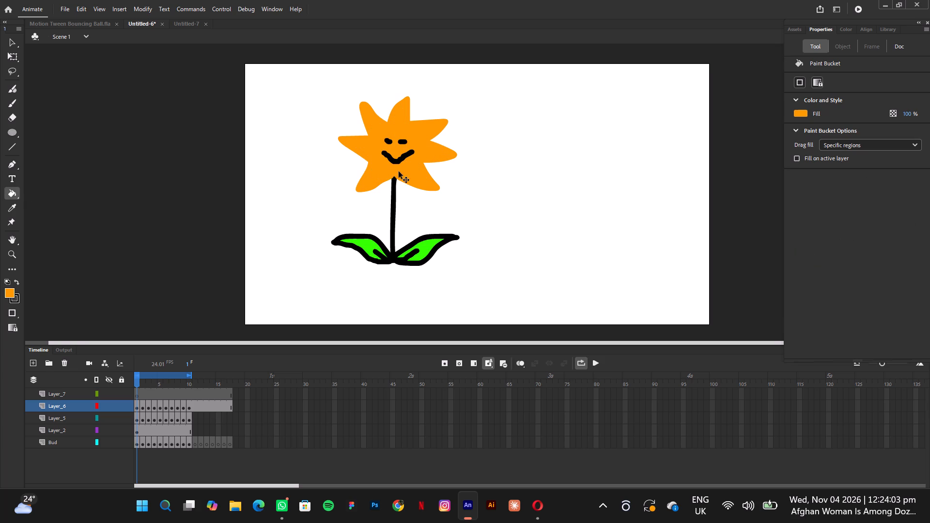
key("ctrl+z")
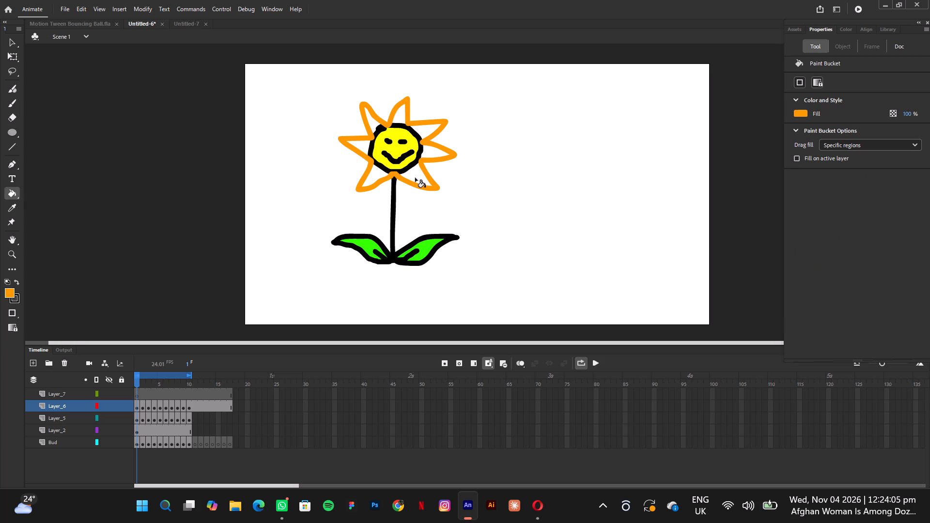
left_click(415, 178)
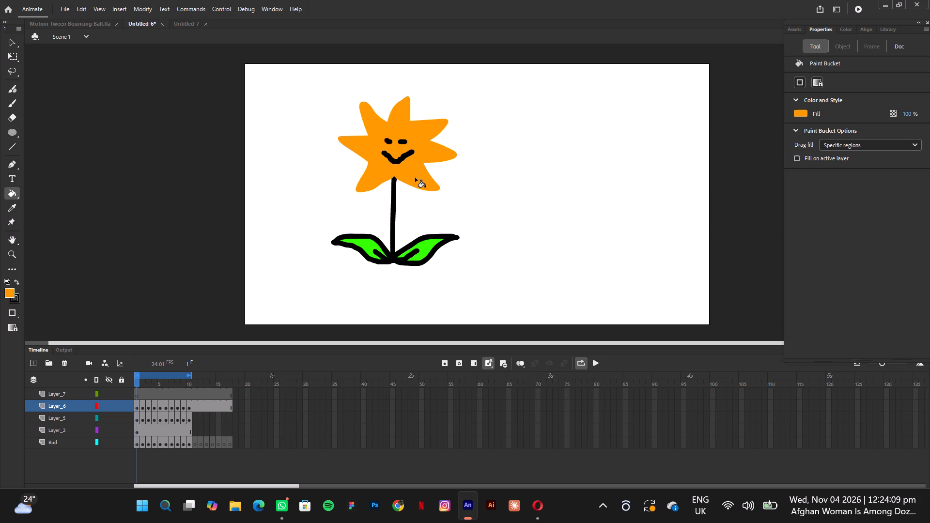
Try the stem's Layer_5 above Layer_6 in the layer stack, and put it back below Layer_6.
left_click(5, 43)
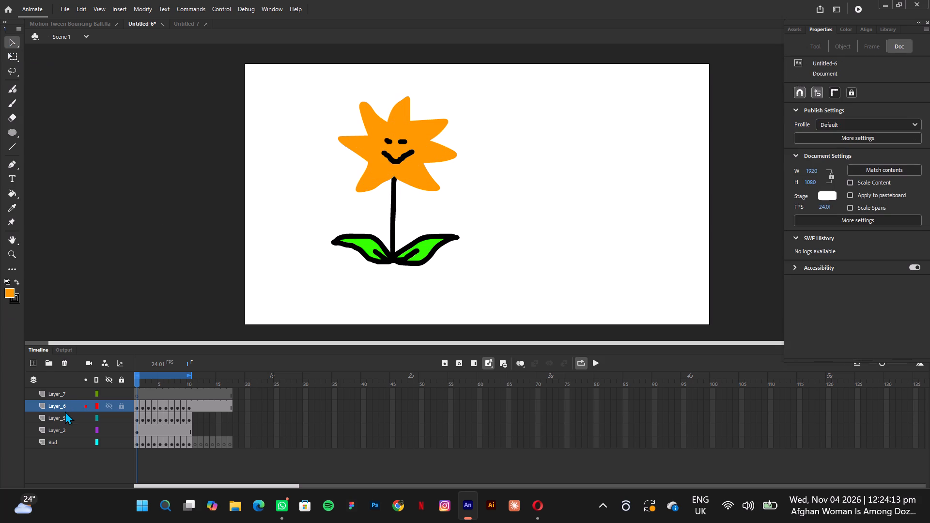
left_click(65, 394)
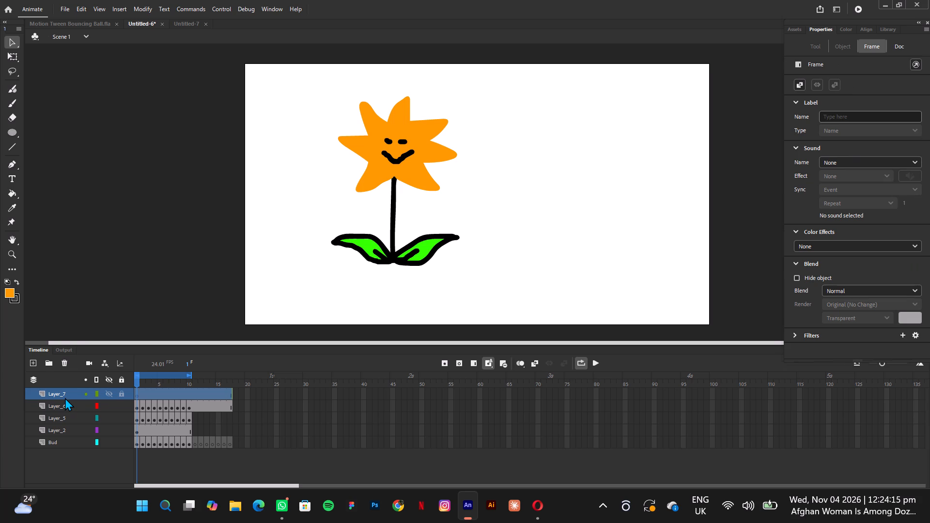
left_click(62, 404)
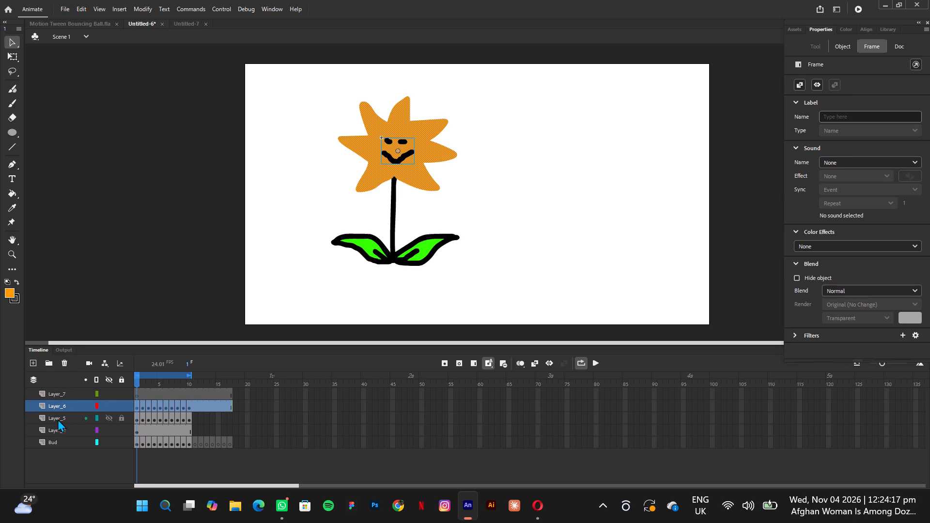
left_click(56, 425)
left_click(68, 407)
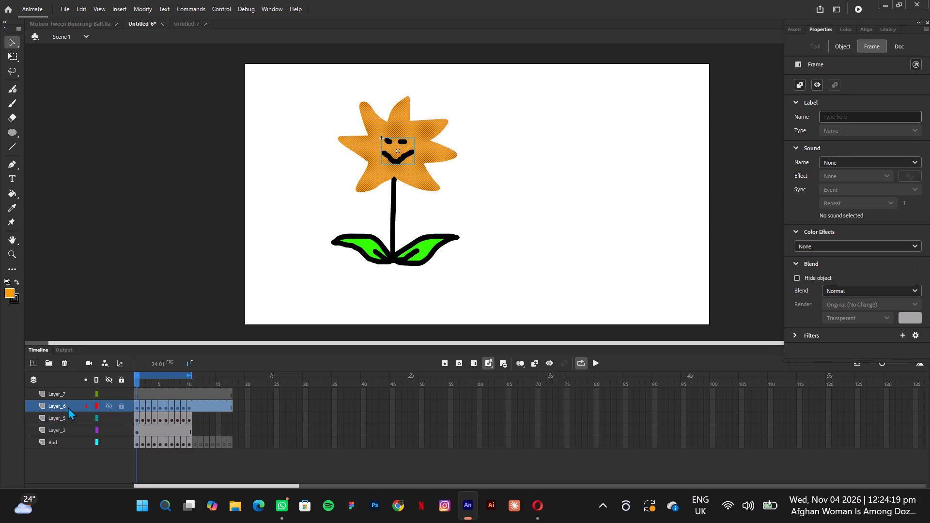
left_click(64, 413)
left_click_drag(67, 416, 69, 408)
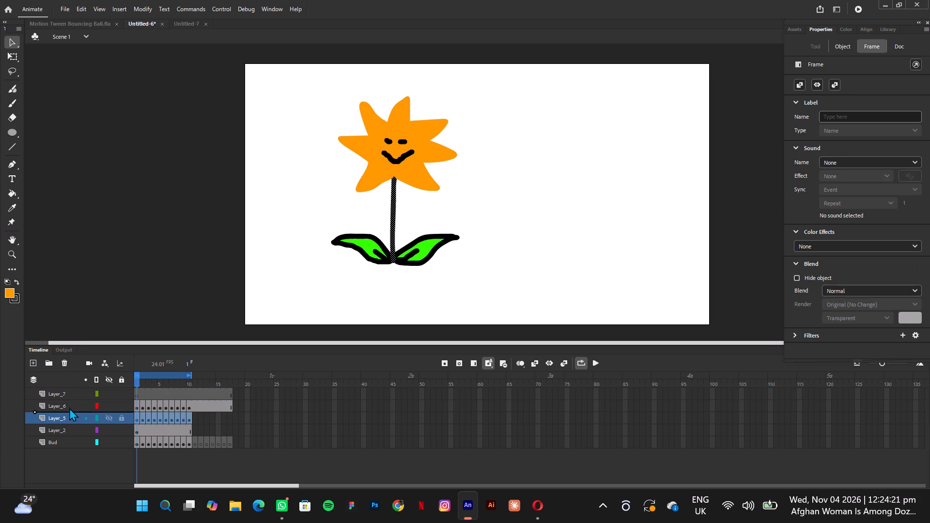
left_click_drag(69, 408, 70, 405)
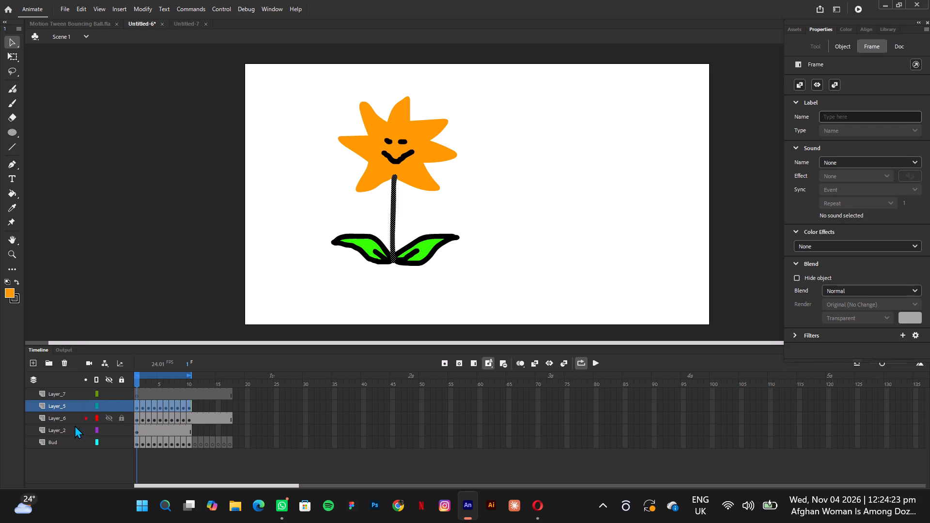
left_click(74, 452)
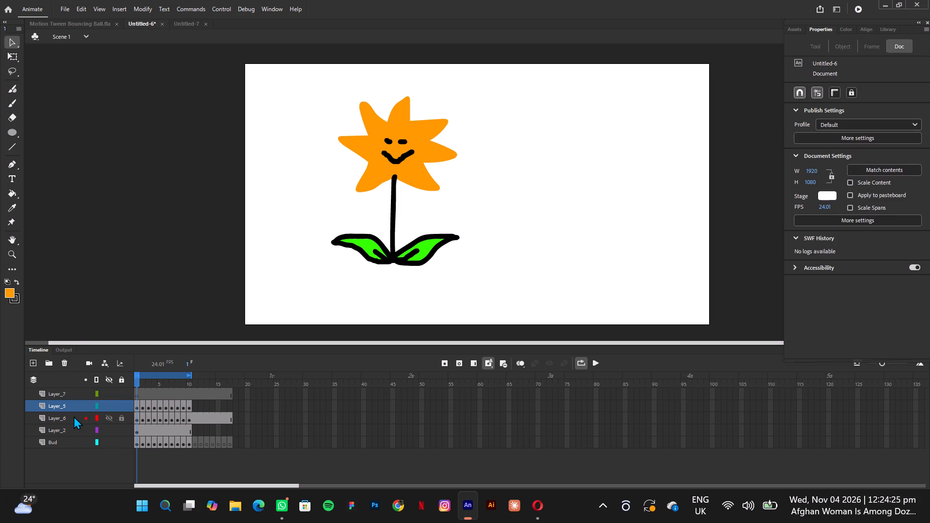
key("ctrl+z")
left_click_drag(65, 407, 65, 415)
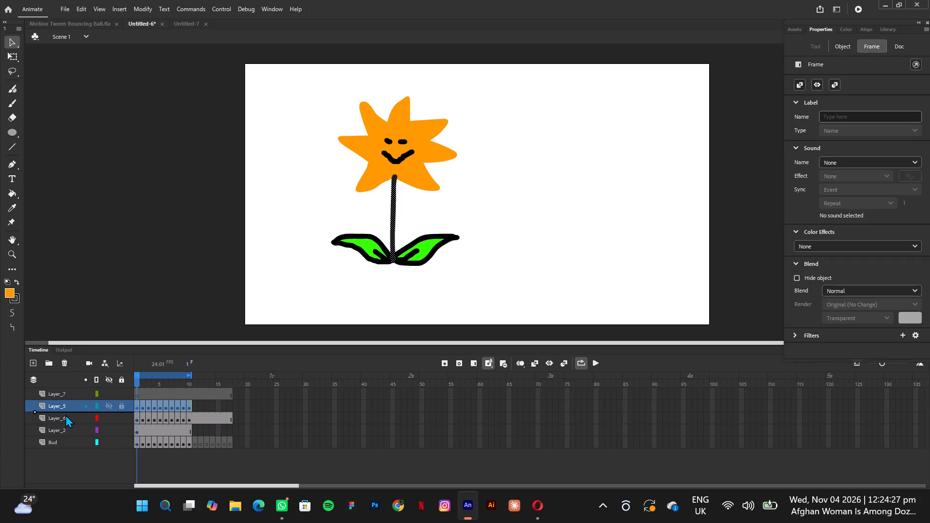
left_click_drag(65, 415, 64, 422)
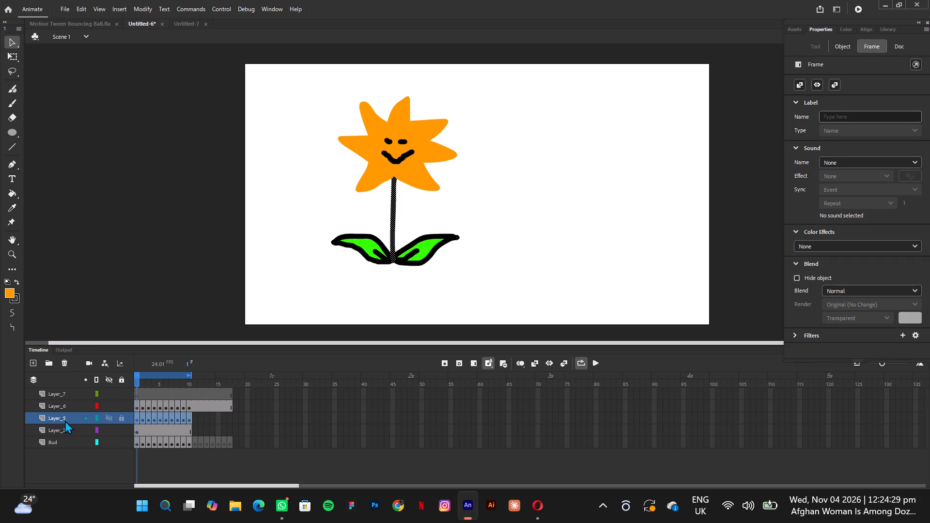
Move Layer_7 directly below Layer_6 in the layer stack.
left_click_drag(69, 395, 69, 406)
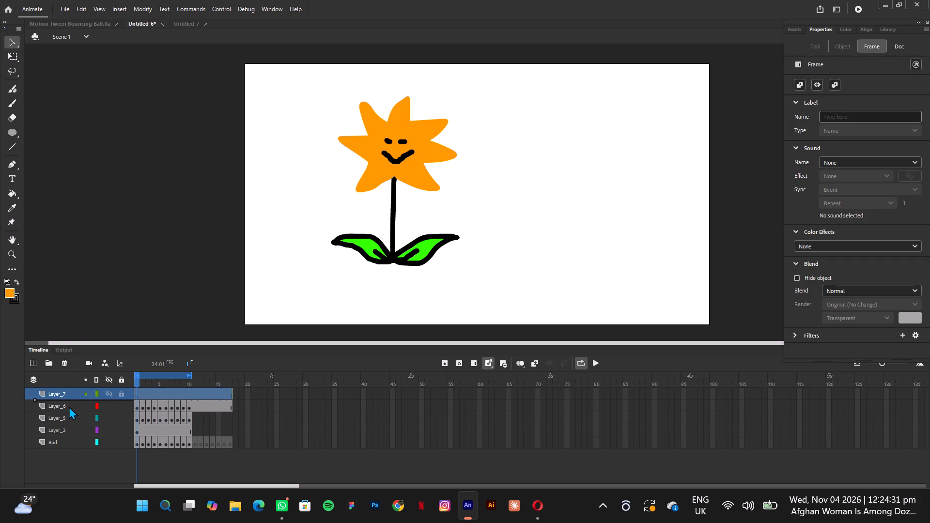
left_click_drag(69, 406, 69, 409)
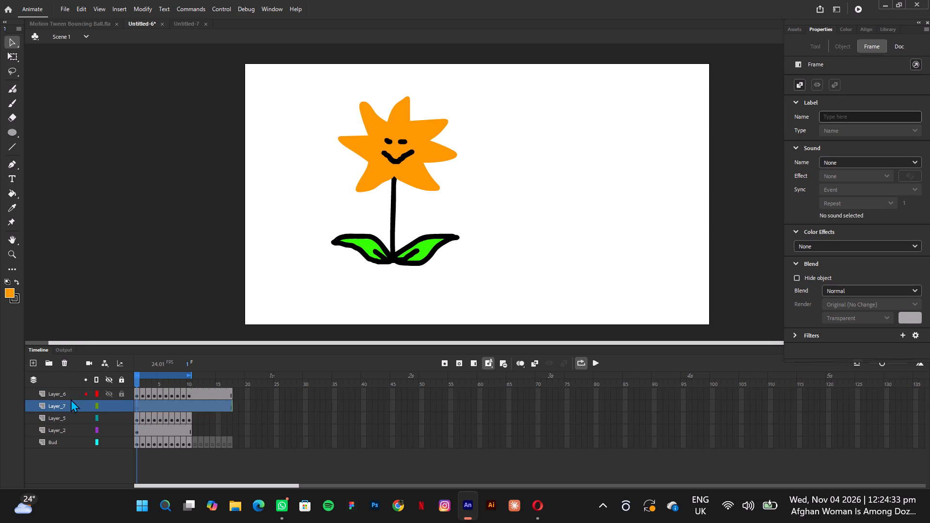
left_click(71, 396)
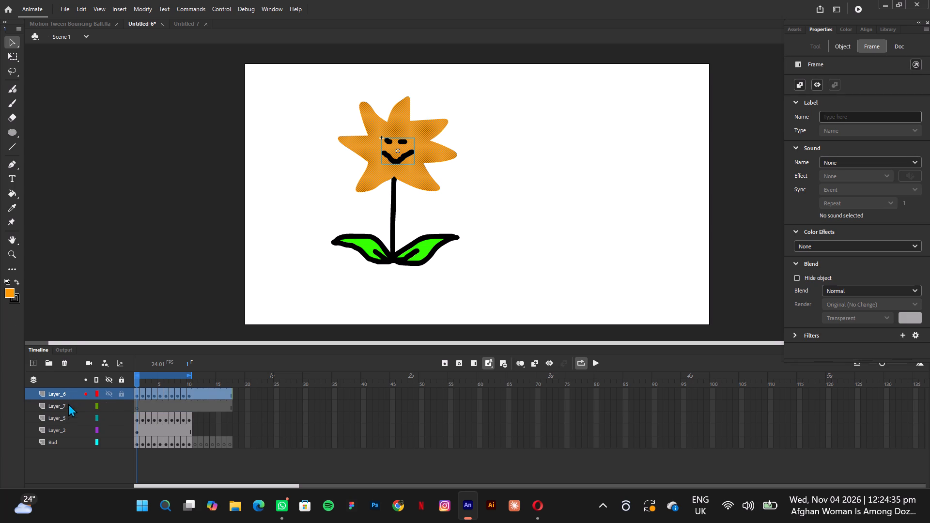
Move the leaves' Layer_2 up through the layer stack to the very top, above Layer_6.
left_click_drag(67, 427, 67, 423)
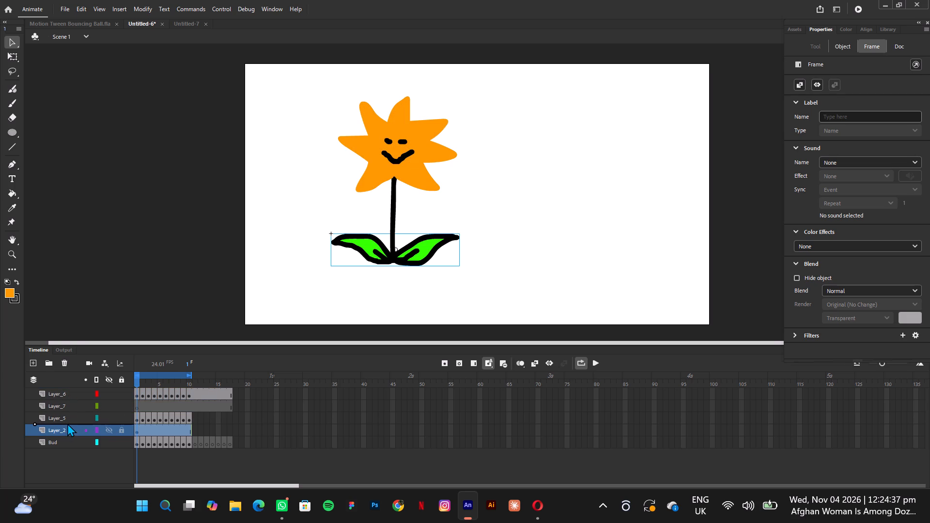
left_click_drag(67, 423, 67, 415)
left_click_drag(67, 420, 66, 415)
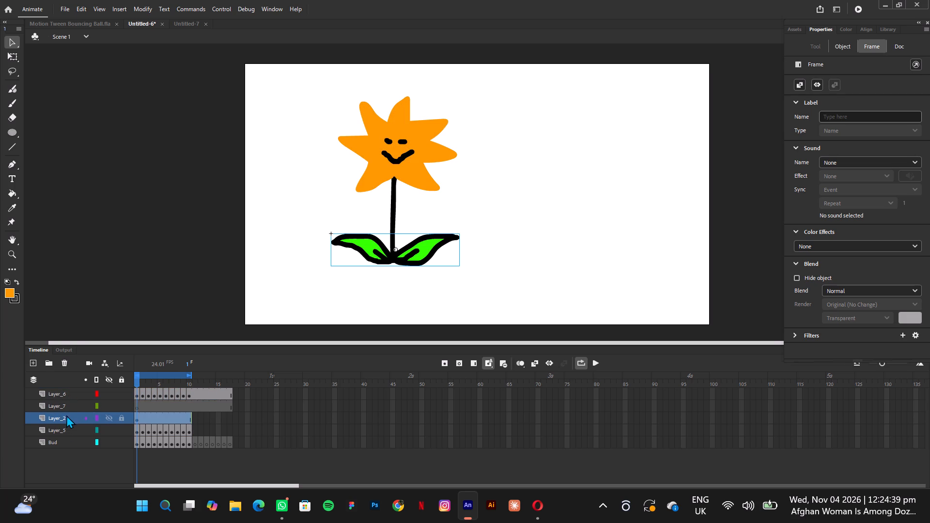
left_click_drag(66, 415, 66, 406)
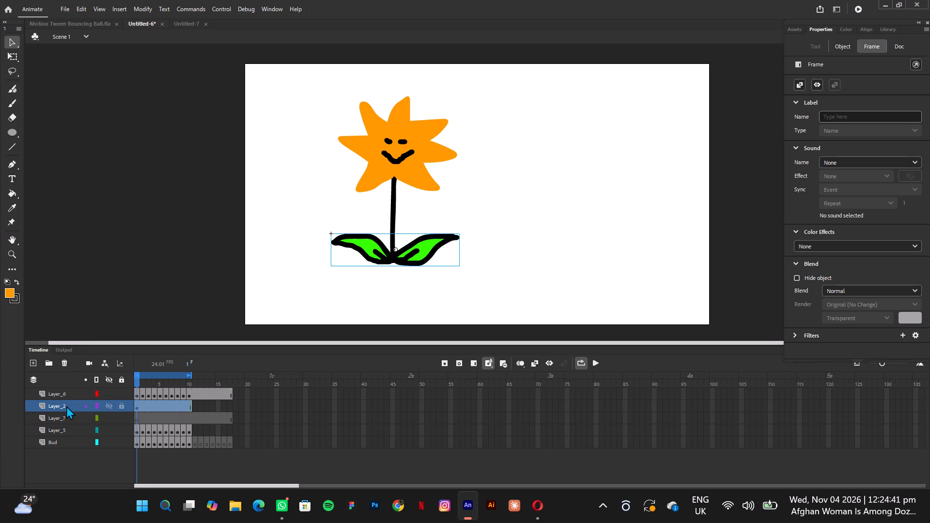
left_click_drag(66, 406, 71, 390)
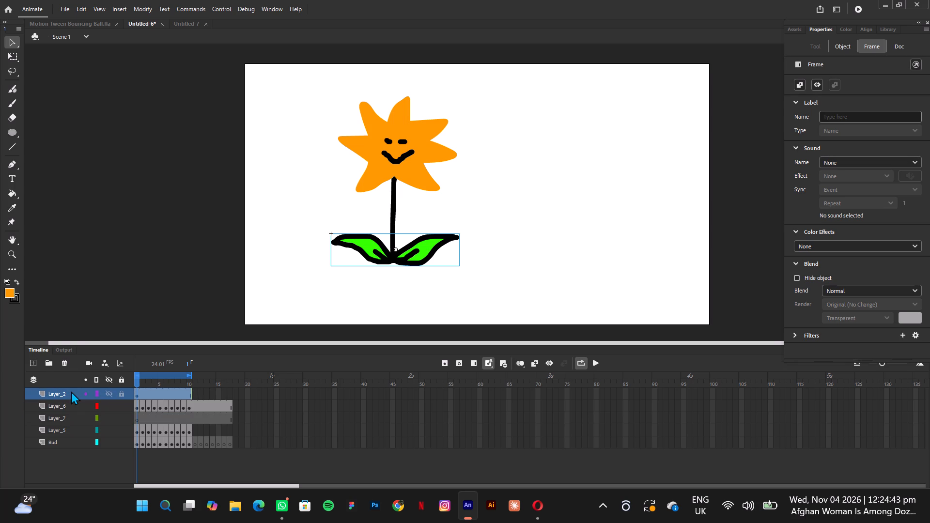
left_click(67, 461)
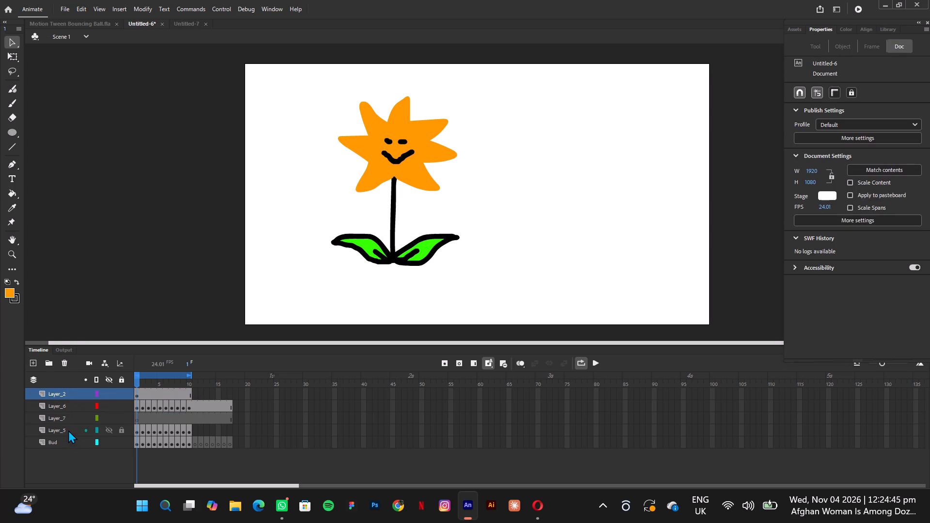
Move the Bud layer from the bottom of the layer stack to the top, above Layer_2.
left_click(68, 430)
left_click(64, 444)
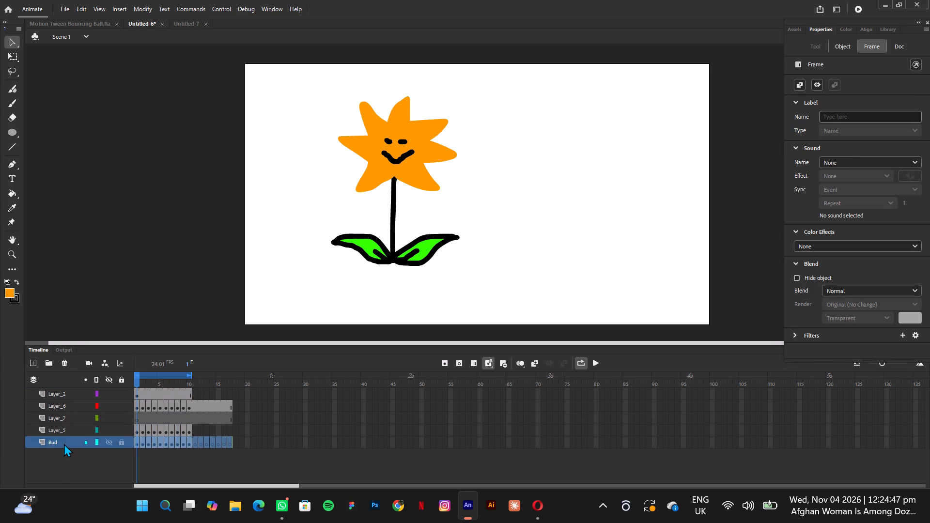
left_click_drag(64, 444, 65, 391)
left_click_drag(59, 446, 64, 392)
scroll(61, 432, "down", 1)
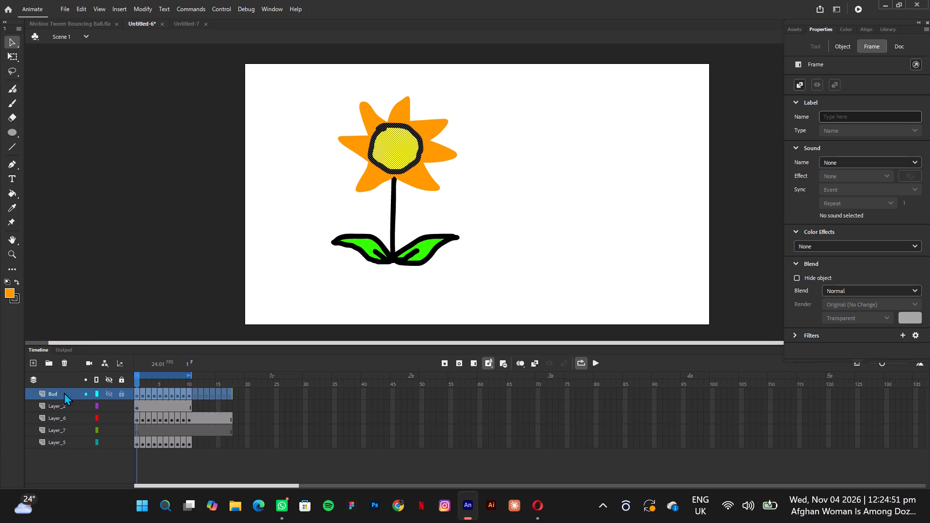
Move the leaves' Layer_2 above the Bud layer in the stack.
left_click_drag(68, 405, 68, 397)
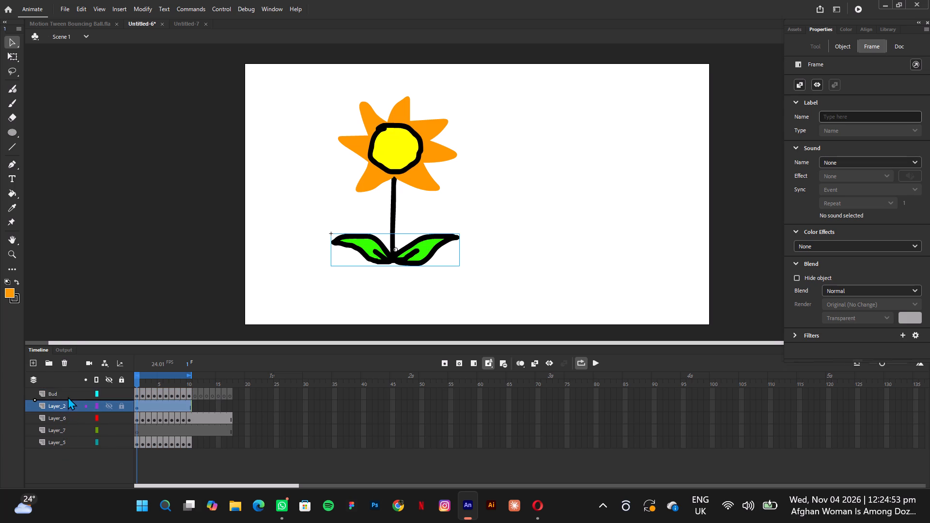
left_click_drag(68, 397, 68, 391)
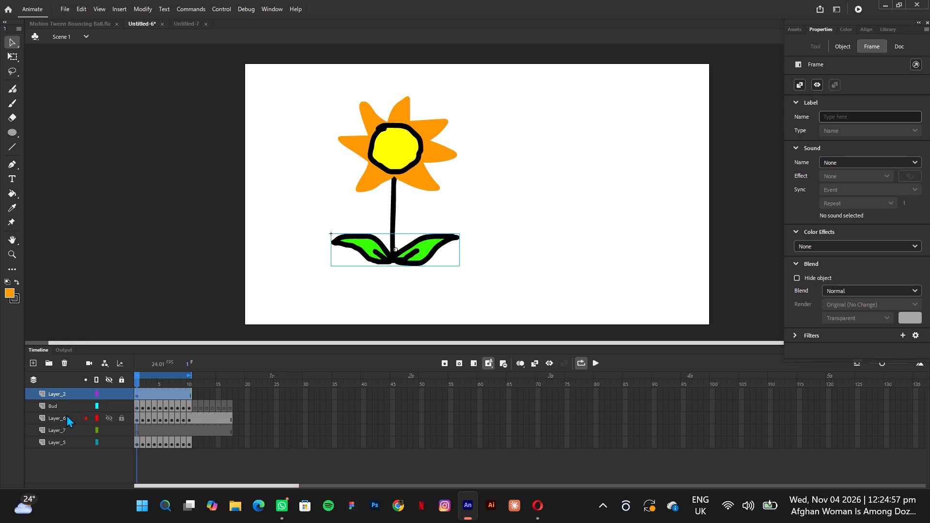
Move Layer_6, holding the face and petals, to the top of the layer stack above Layer_2.
left_click_drag(66, 415, 68, 399)
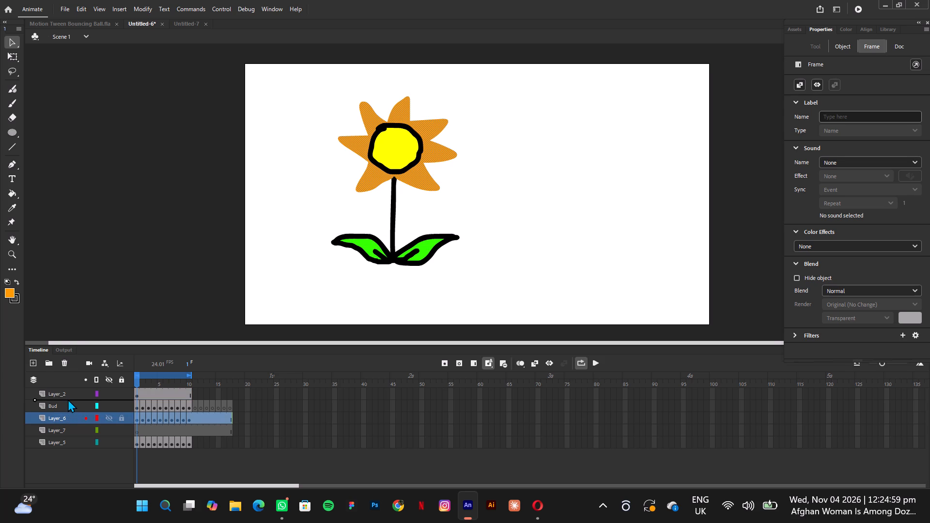
left_click_drag(68, 399, 67, 391)
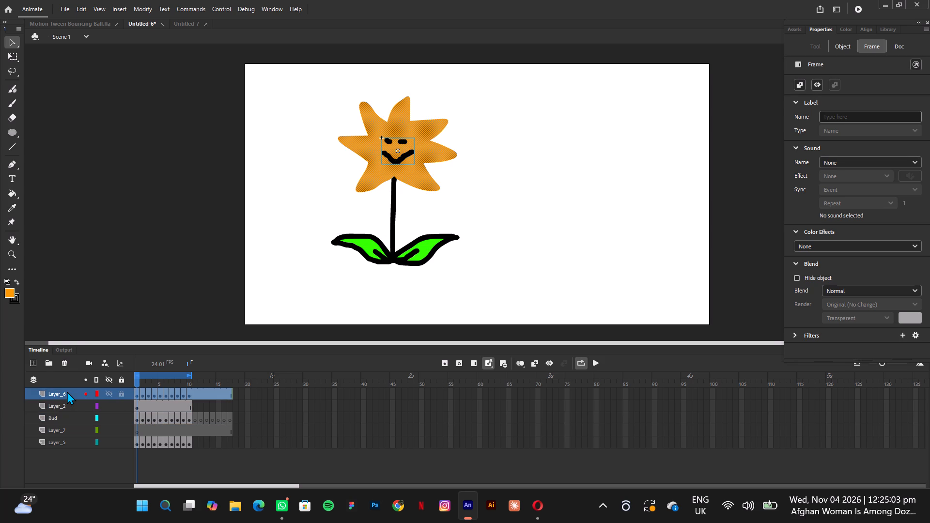
left_click(67, 394)
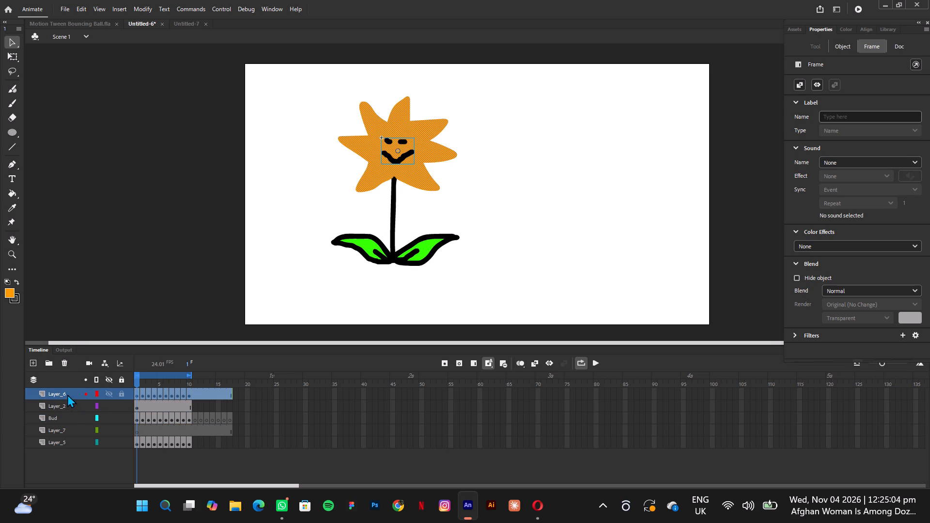
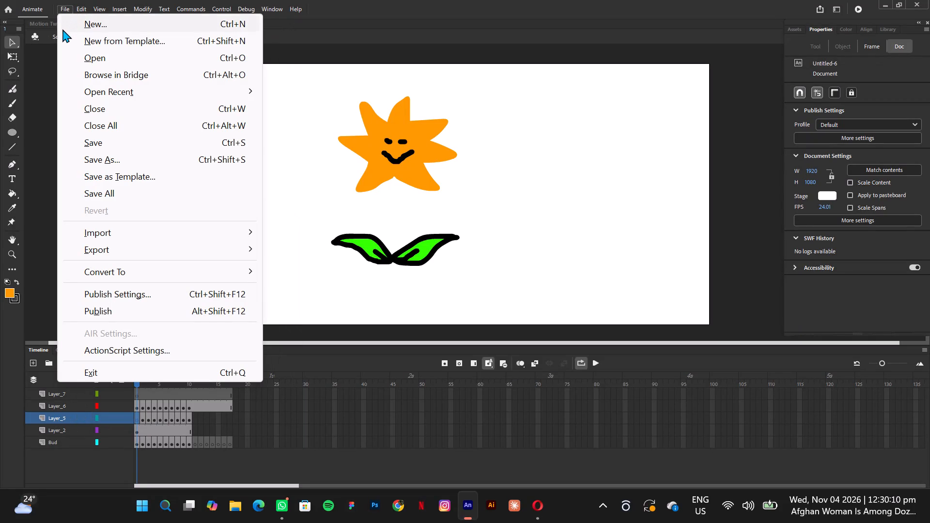
Play the flower animation to check the layering across the frames, stop it and return to frame 1.
left_click(46, 56)
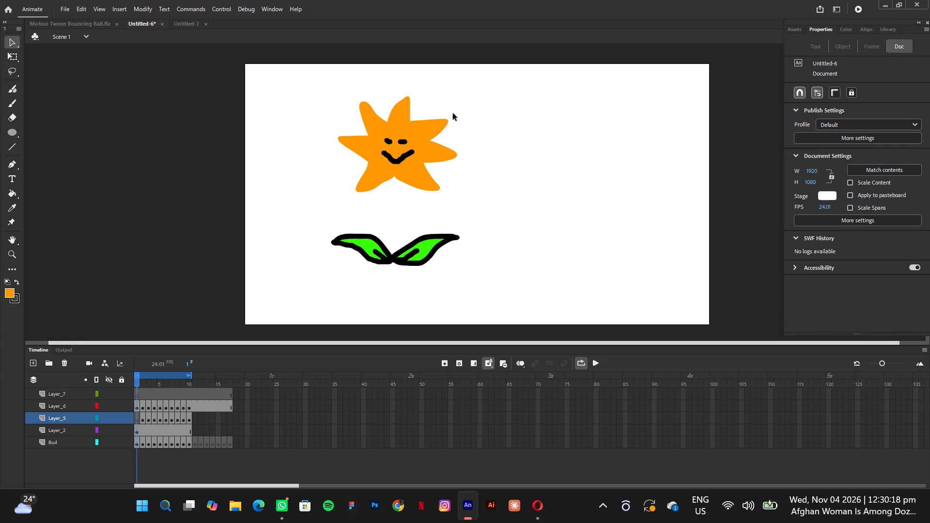
left_click(594, 368)
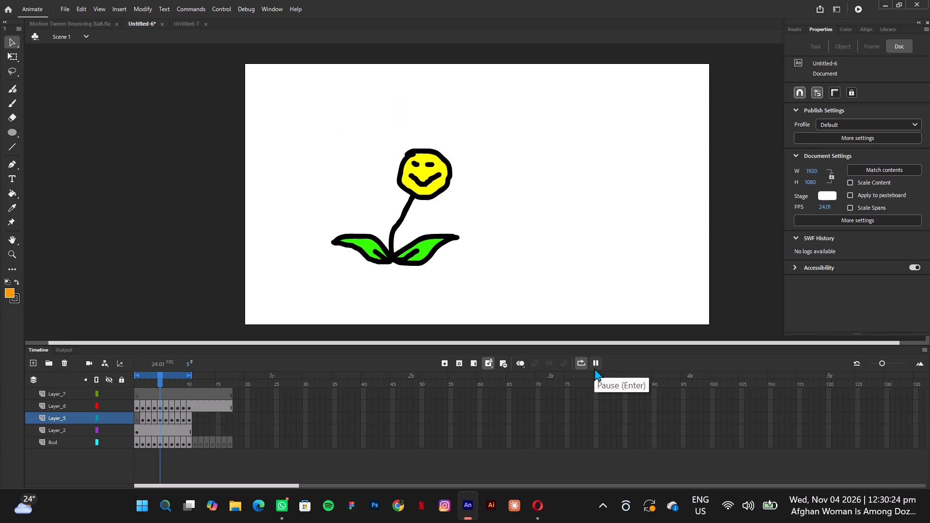
left_click(594, 368)
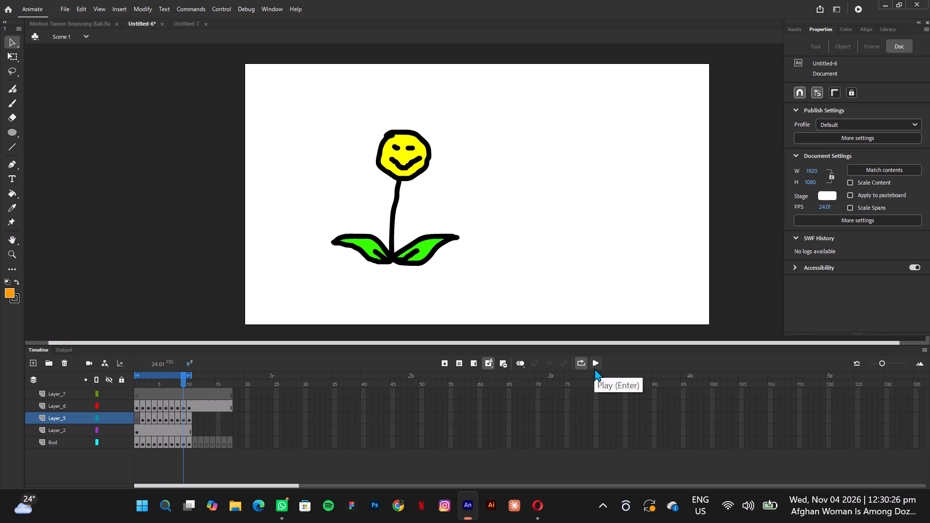
left_click_drag(183, 375, 183, 375)
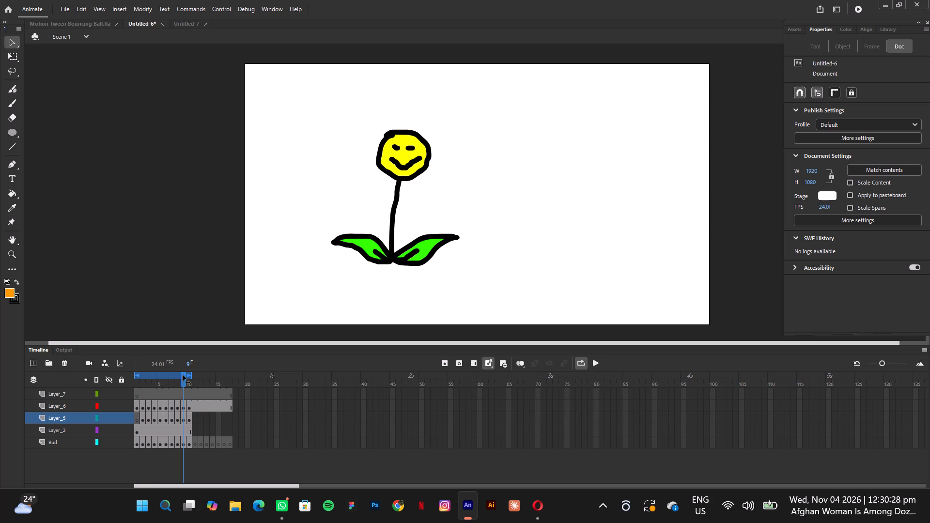
left_click_drag(183, 375, 124, 367)
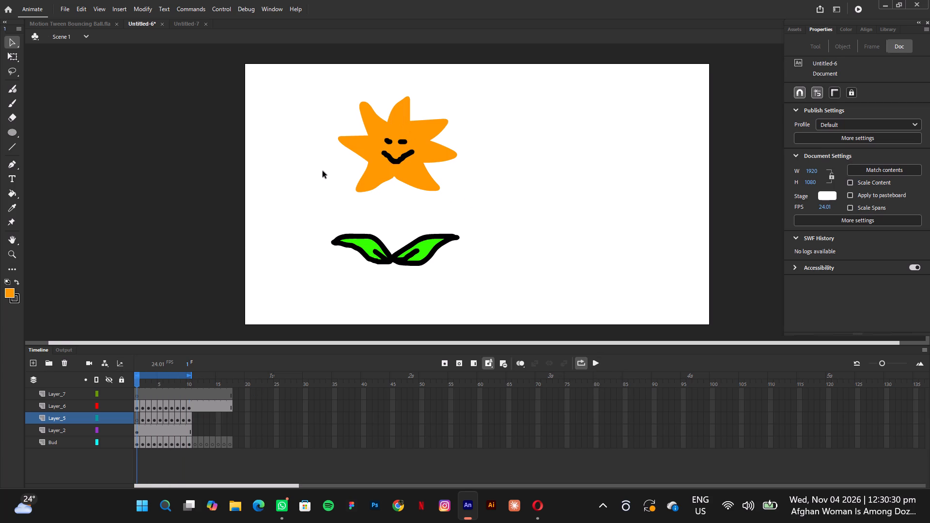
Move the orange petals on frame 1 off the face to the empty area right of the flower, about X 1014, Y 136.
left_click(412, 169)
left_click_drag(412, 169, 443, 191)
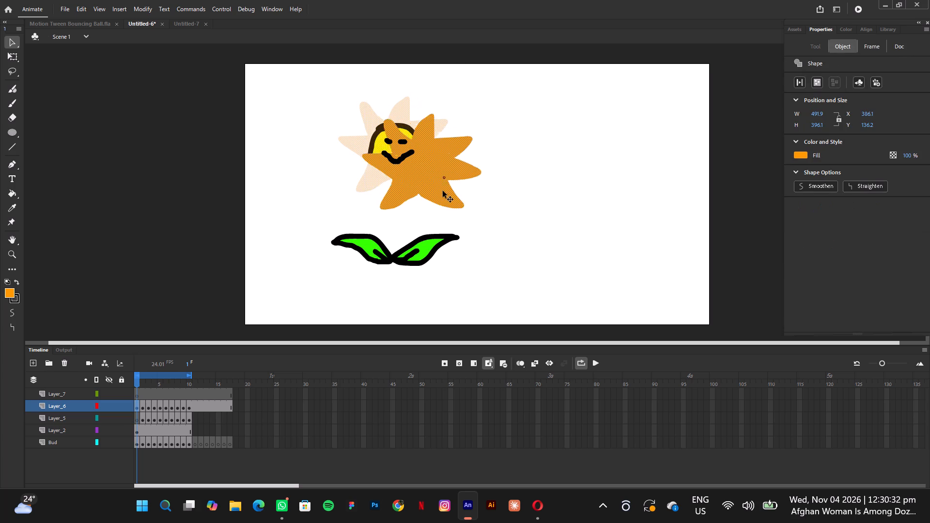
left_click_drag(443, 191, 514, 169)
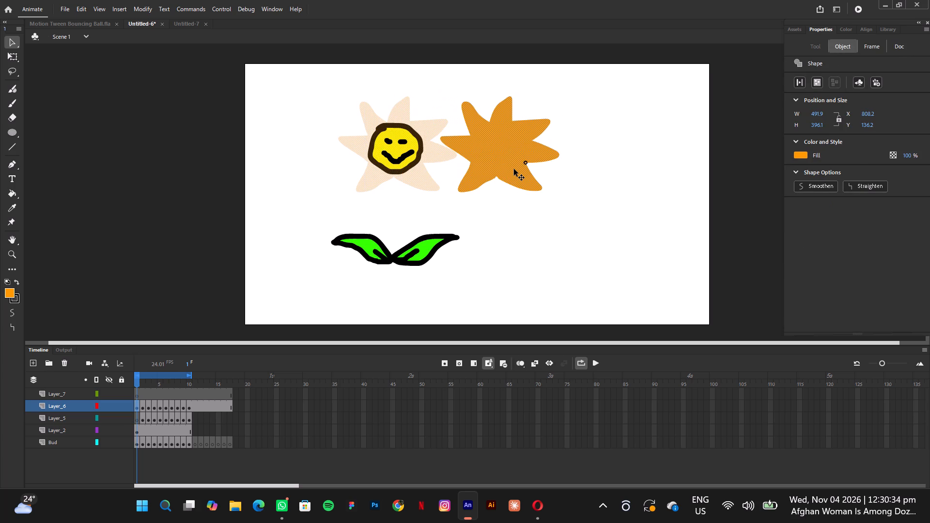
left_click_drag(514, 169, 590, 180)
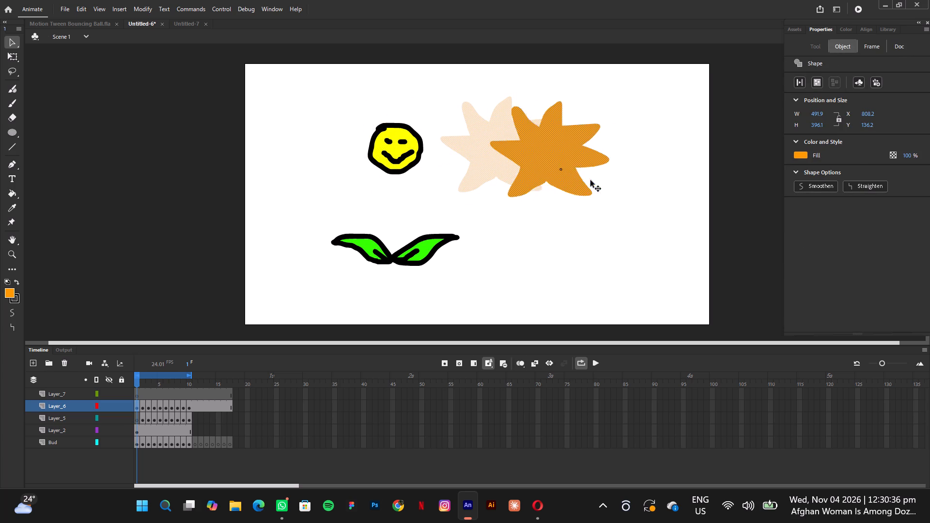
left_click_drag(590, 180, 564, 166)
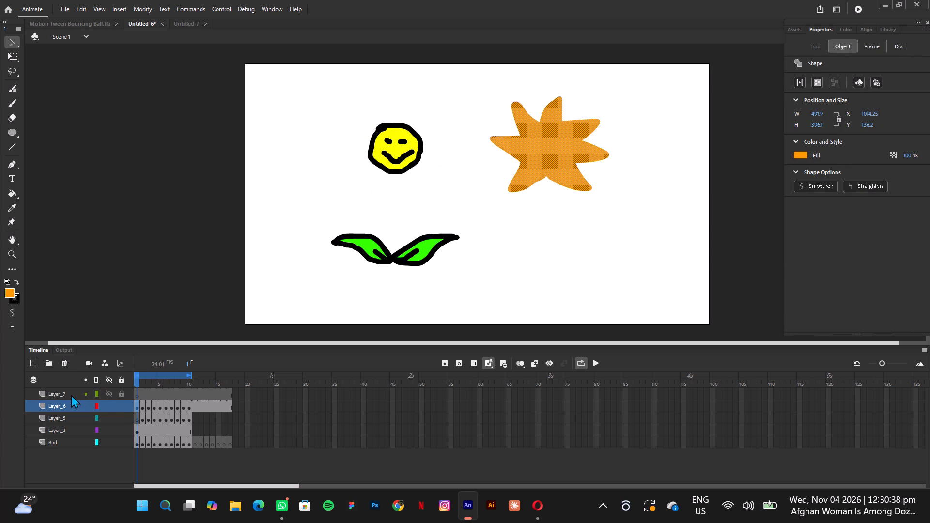
Delete the empty Layer_7 from the top of the layer stack.
left_click(69, 395)
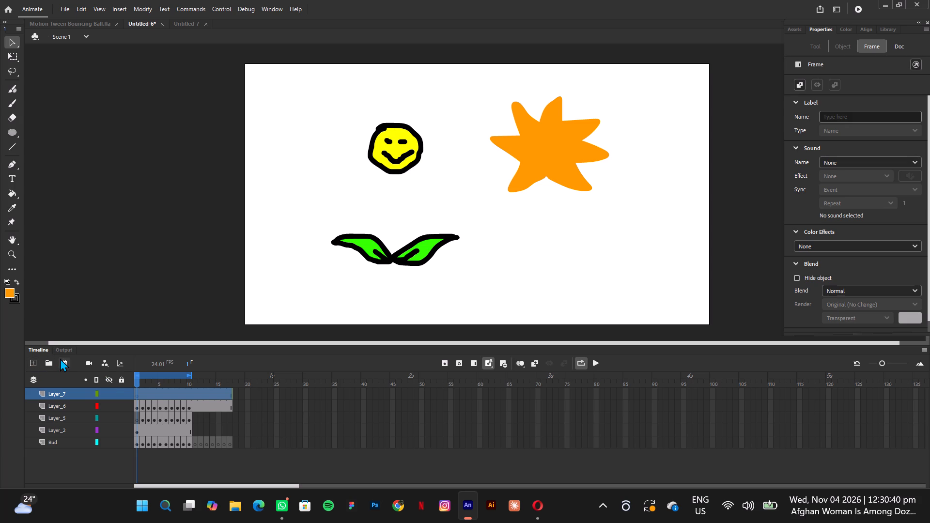
left_click(60, 359)
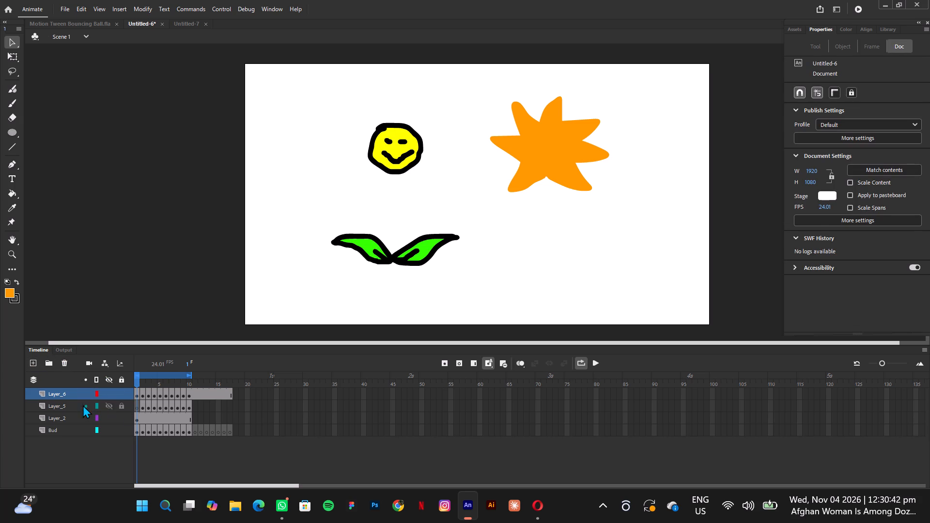
Paint the missing stem on frame 1 of Layer_5 in black (#000000) with the Classic Brush, from the leaves up to the bud.
left_click(71, 404)
left_click(71, 419)
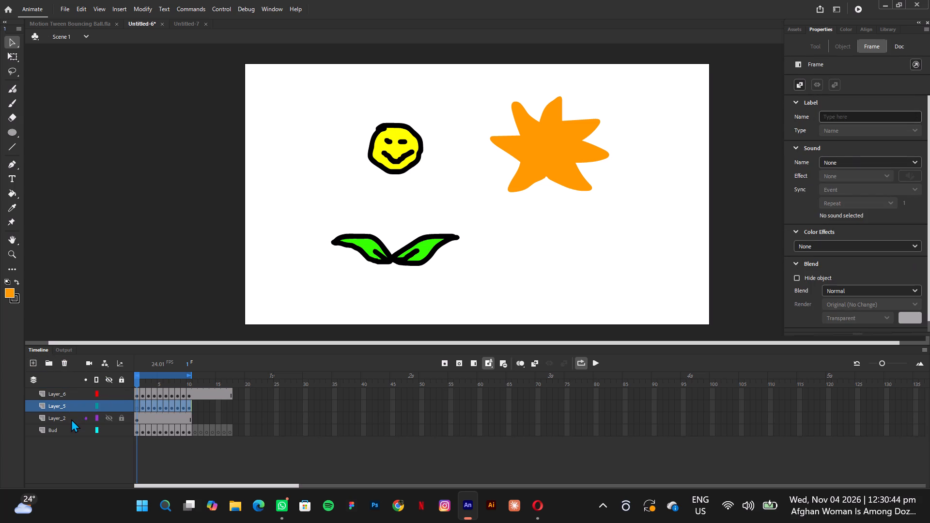
left_click(139, 403)
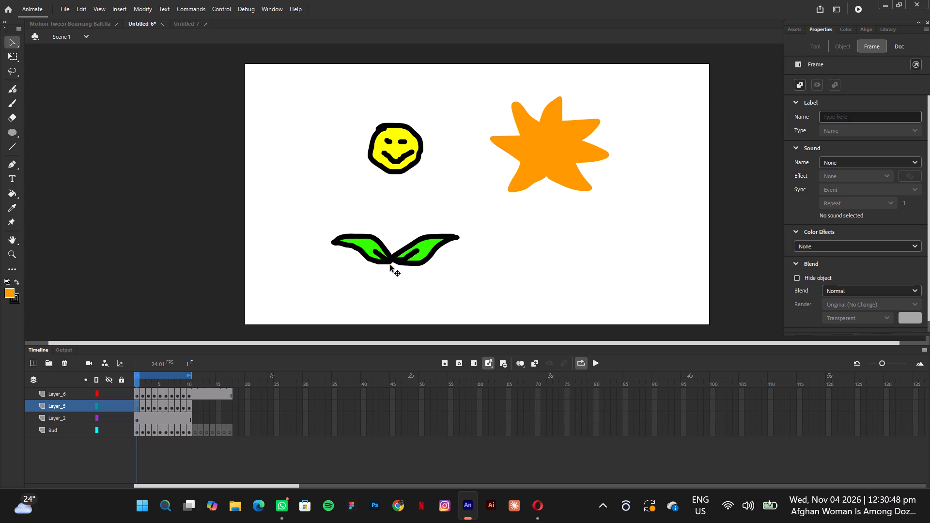
left_click(10, 108)
left_click_drag(393, 258, 392, 170)
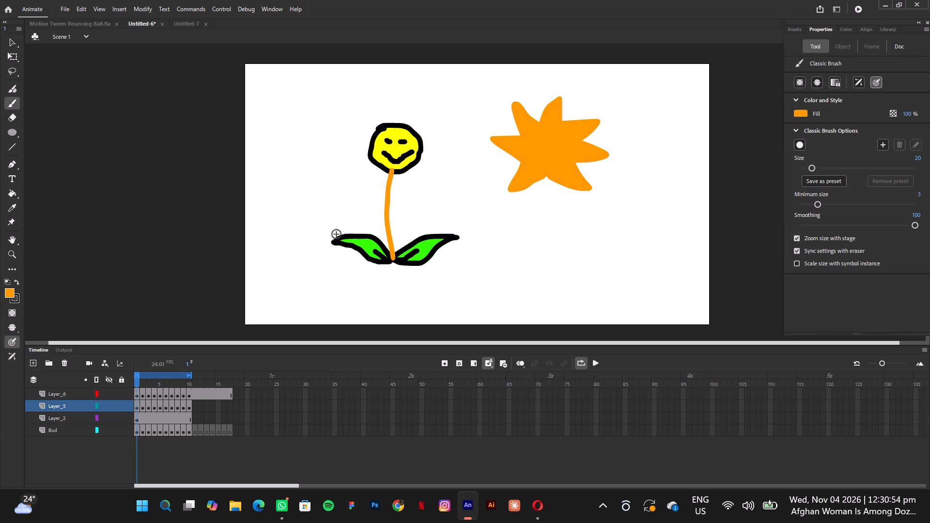
left_click(12, 294)
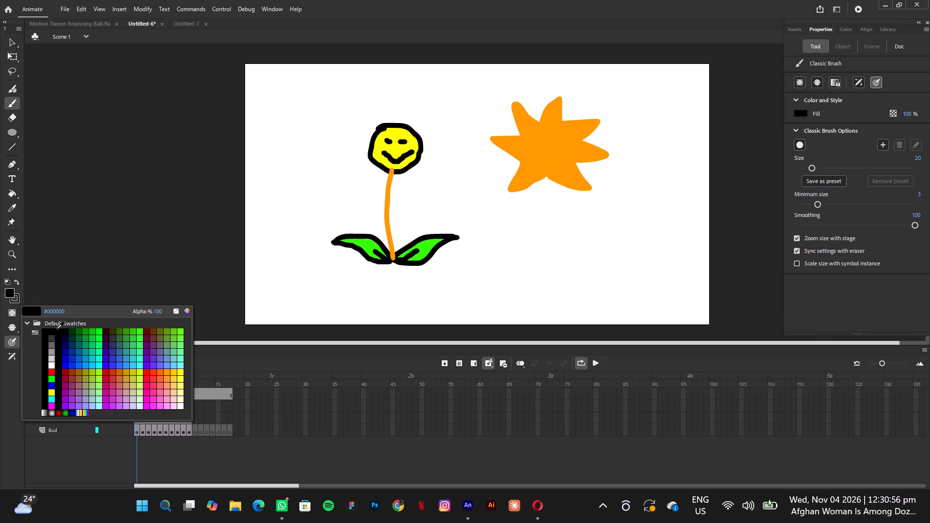
left_click(55, 329)
key("ctrl+z")
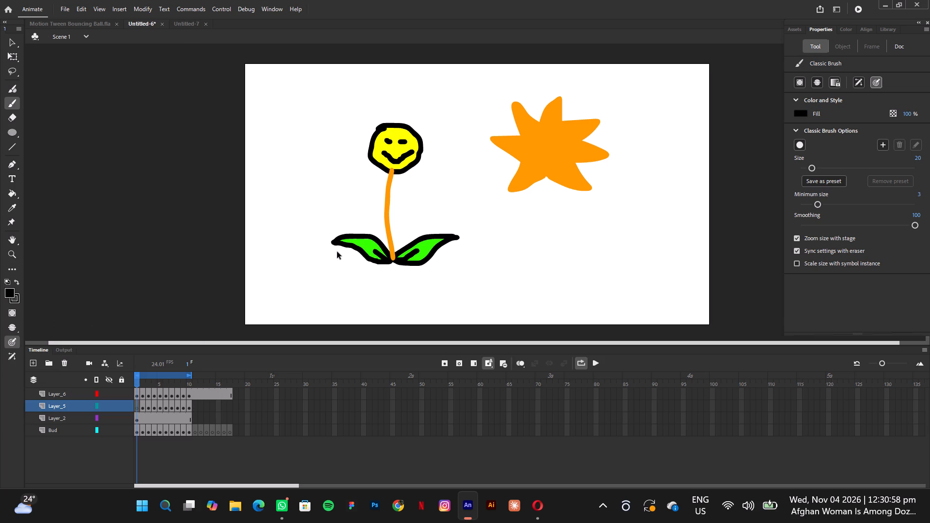
left_click_drag(393, 259, 390, 190)
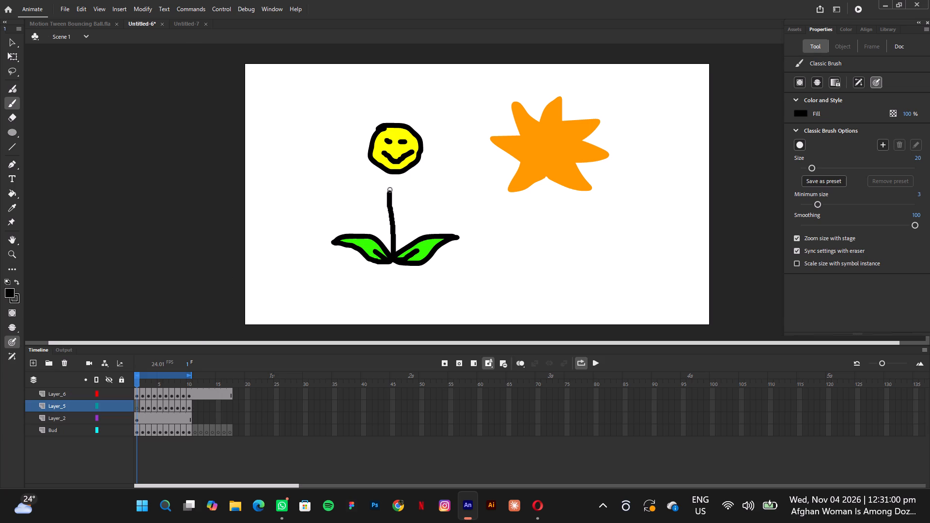
left_click_drag(390, 190, 391, 171)
Play the animation, then examine the contents of Layer_6, Layer_5 and Layer_2 and the face's frames through frame 10.
left_click(595, 366)
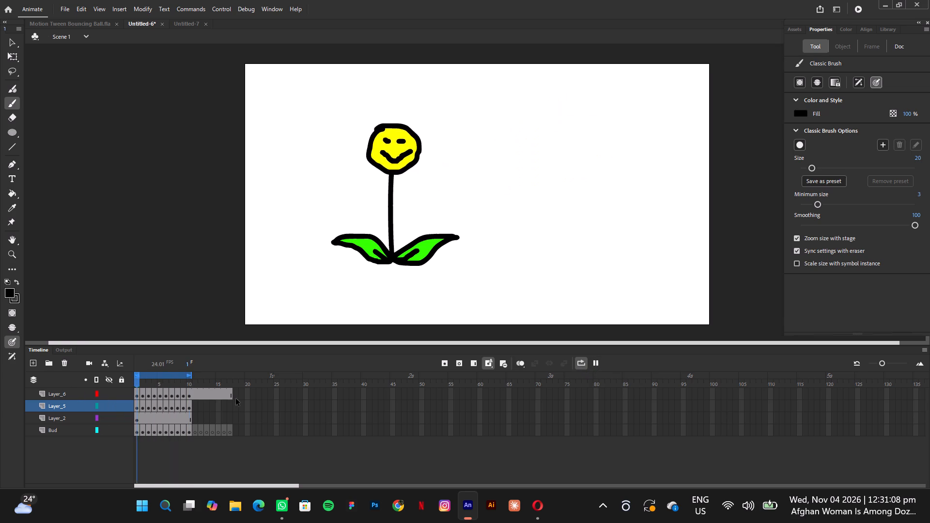
left_click(69, 389)
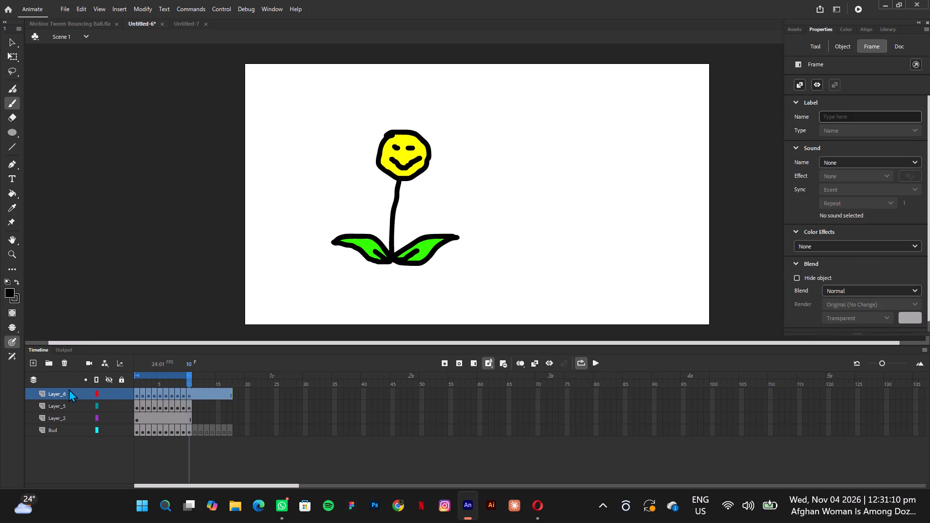
left_click(64, 400)
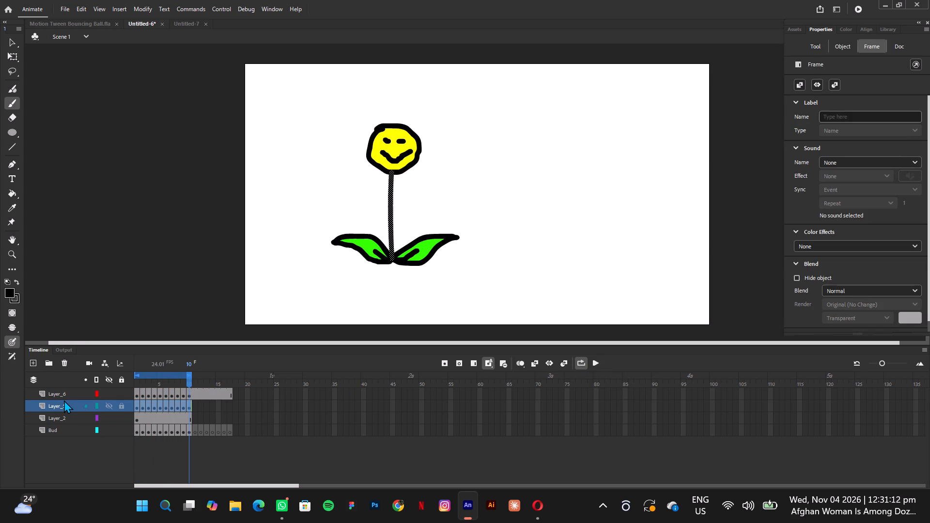
left_click(69, 417)
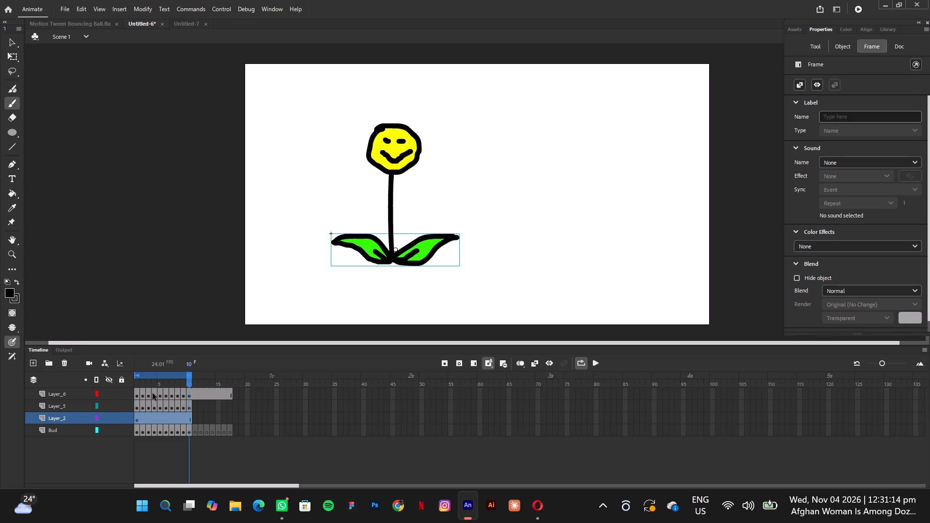
left_click(153, 393)
left_click_drag(163, 394, 175, 396)
left_click(175, 396)
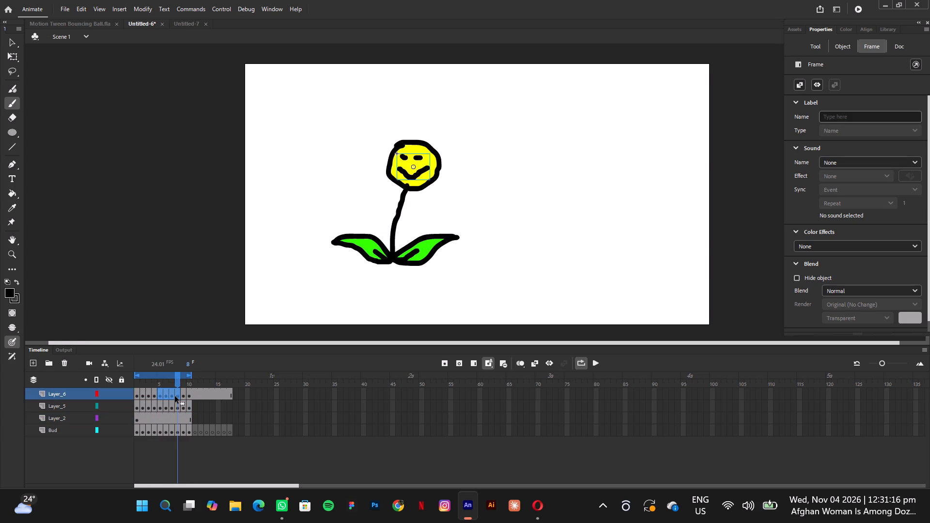
left_click(191, 396)
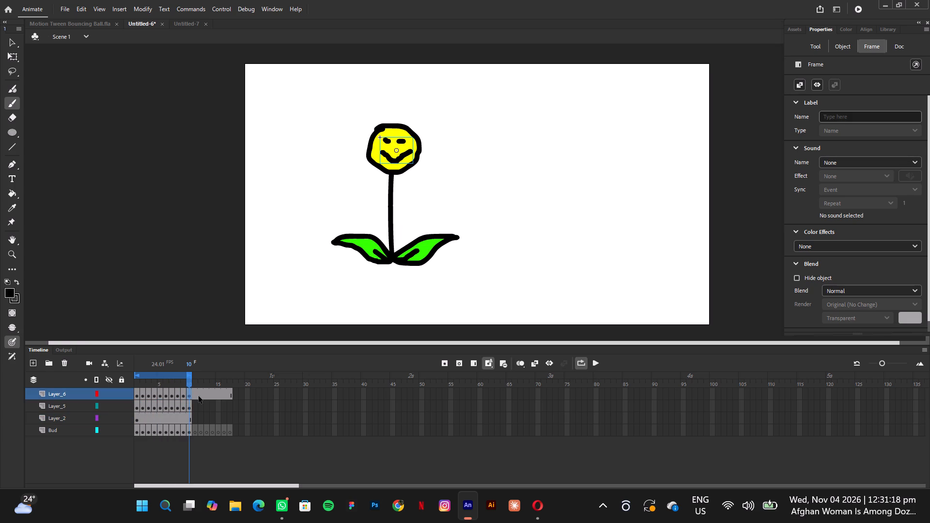
Remove the surplus Layer_6 frames from frame 11 onward so the face layer ends at frame 10.
left_click(199, 396)
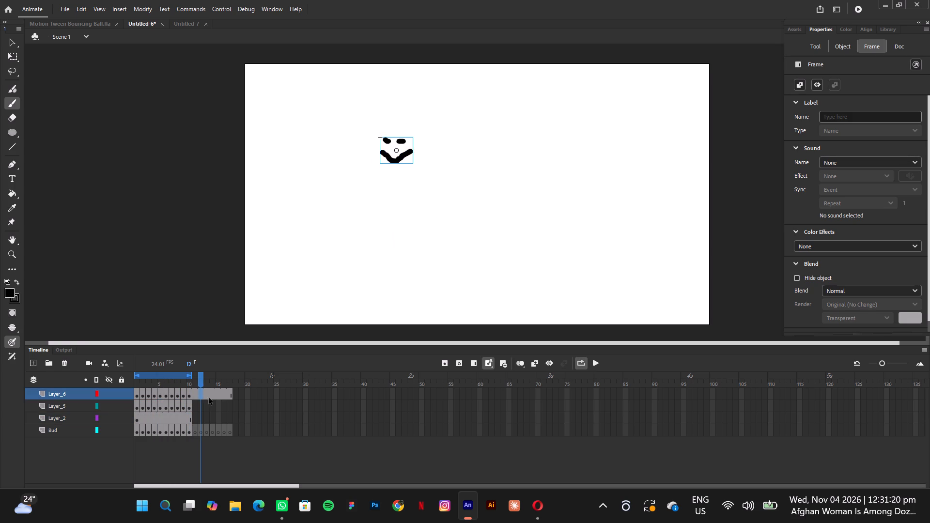
left_click(193, 395)
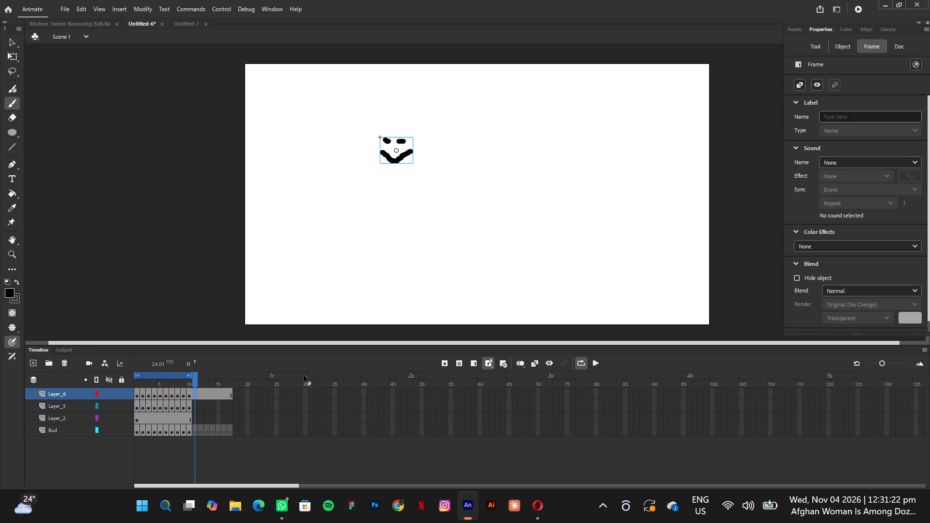
triple_click(501, 365)
triple_click(501, 365)
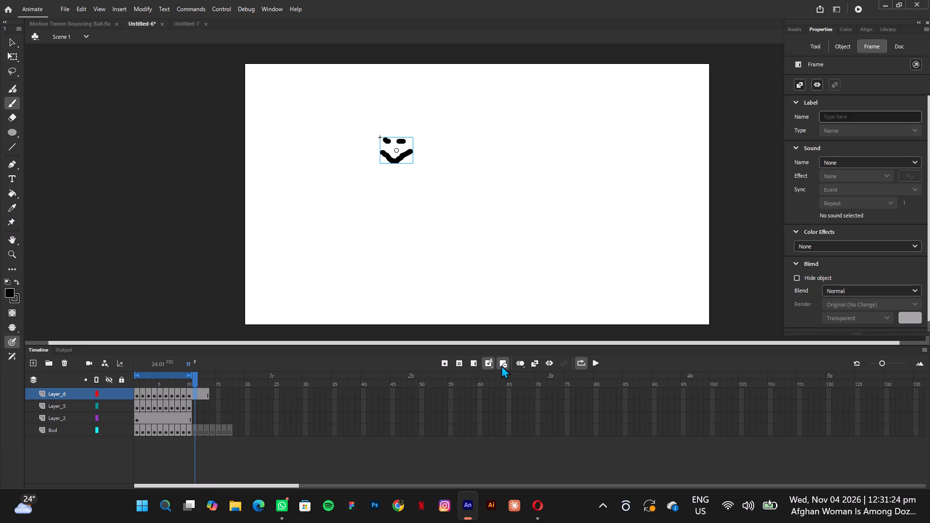
left_click(501, 365)
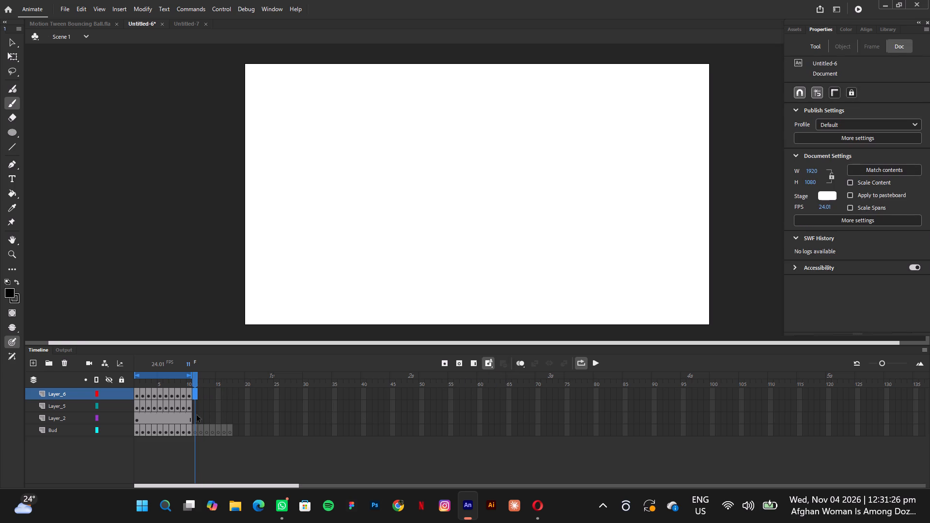
Delete the orange petals shape from frame 1 of Layer_6, keeping the face.
left_click_drag(195, 375, 163, 365)
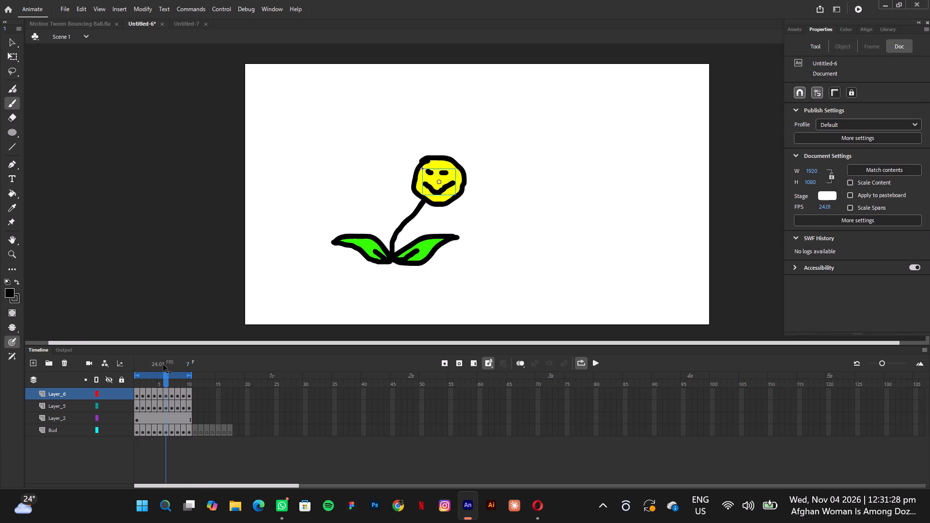
left_click_drag(163, 365, 138, 365)
left_click(138, 389)
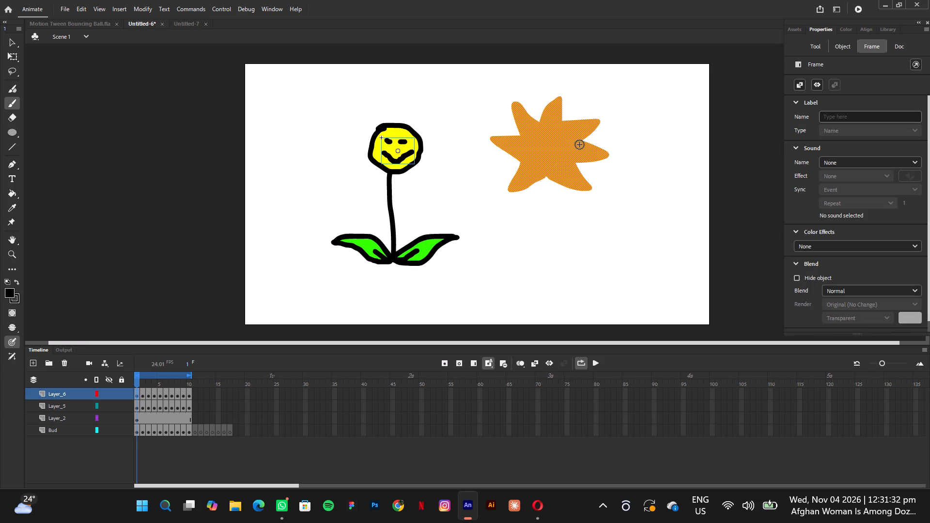
left_click(568, 146)
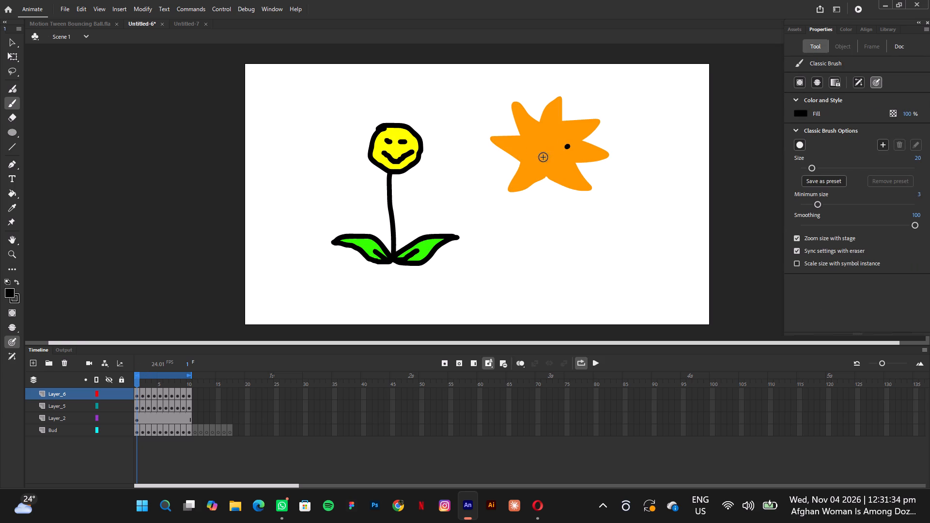
key("ctrl+z")
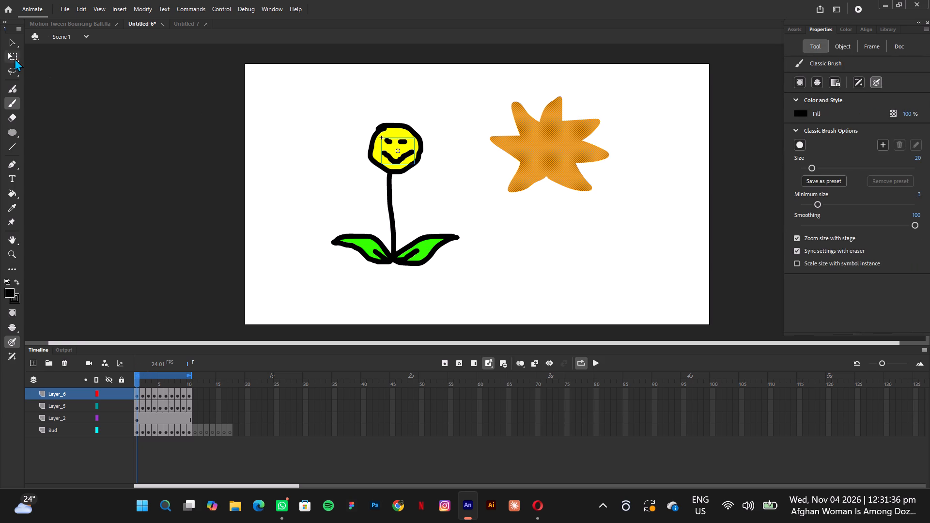
left_click(13, 42)
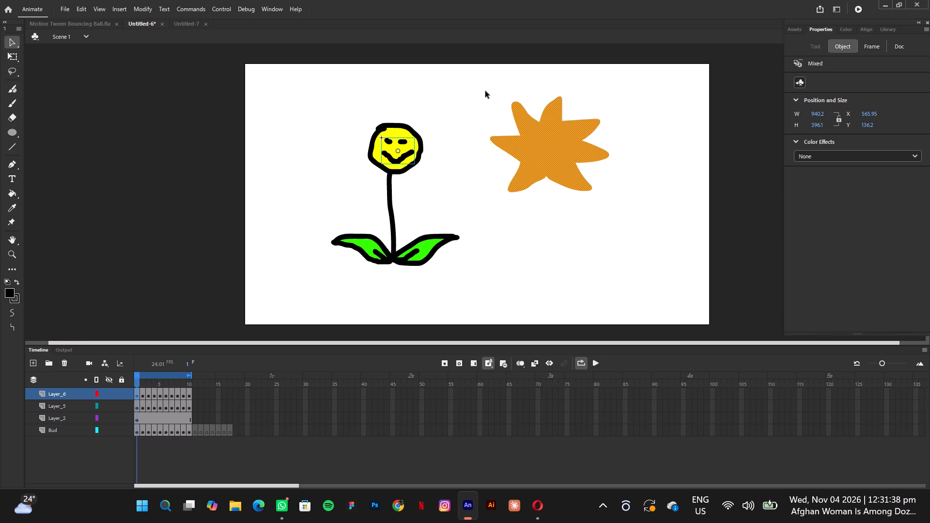
left_click_drag(480, 90, 655, 221)
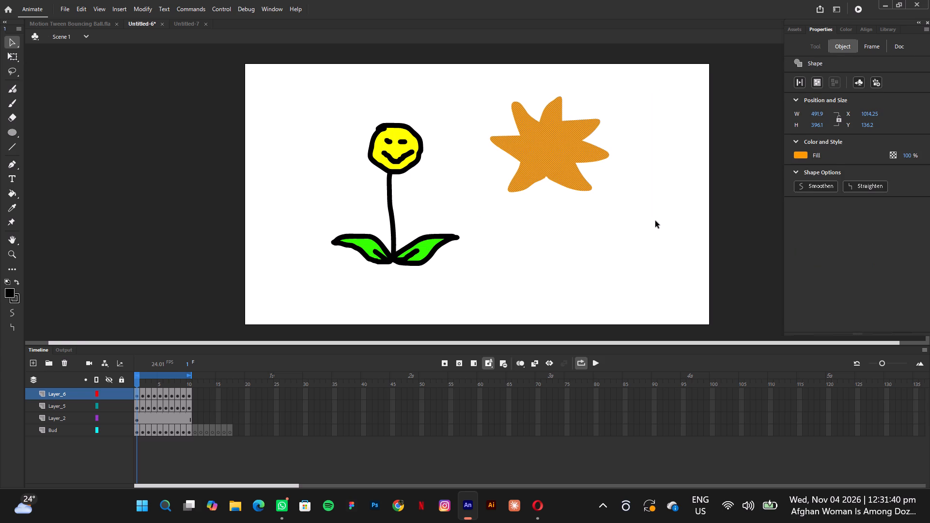
key("Delete")
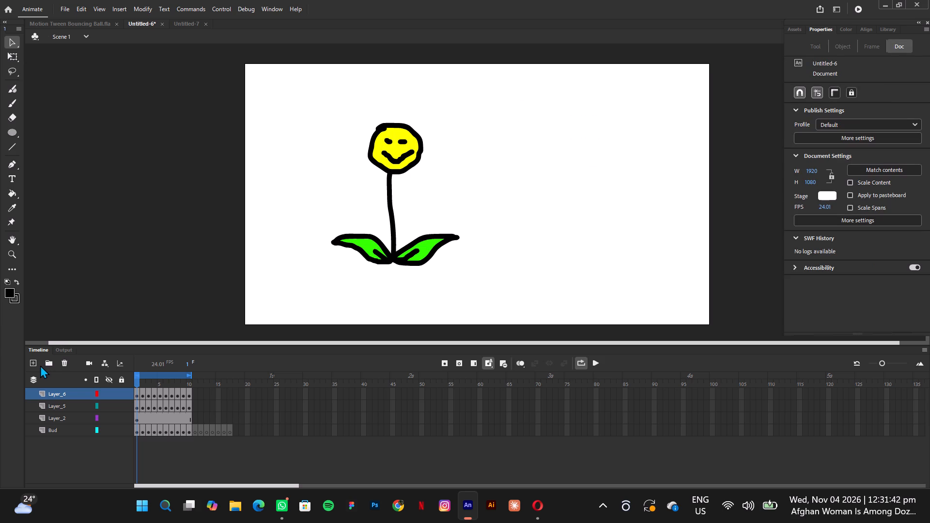
Add a new layer above Layer_6 and paint a six-petal outline around the bud on frame 1 in orange with the Classic Brush.
left_click(37, 365)
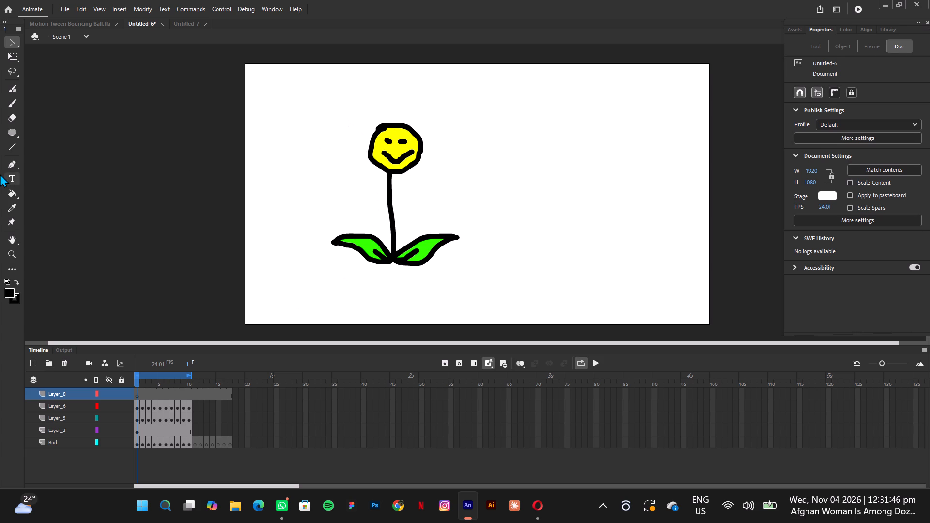
left_click(15, 98)
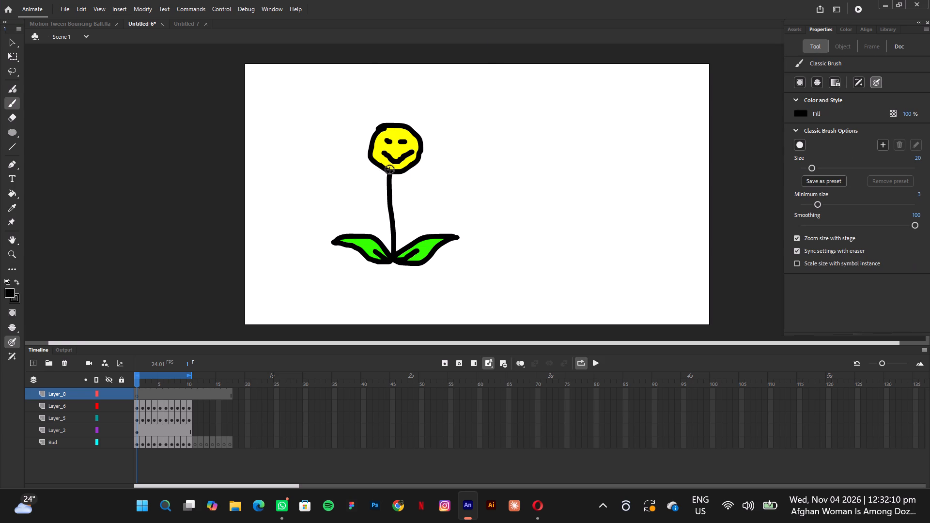
left_click_drag(389, 169, 379, 176)
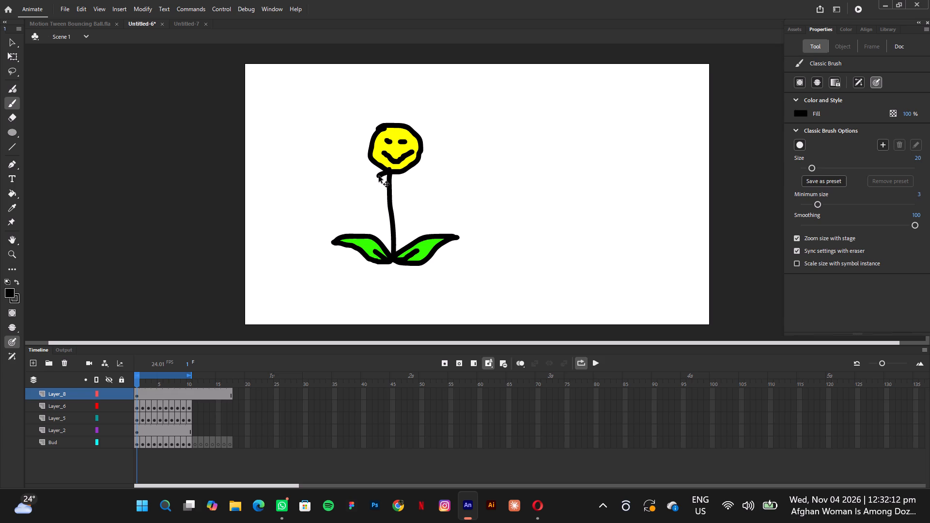
key("ctrl+z")
left_click(12, 292)
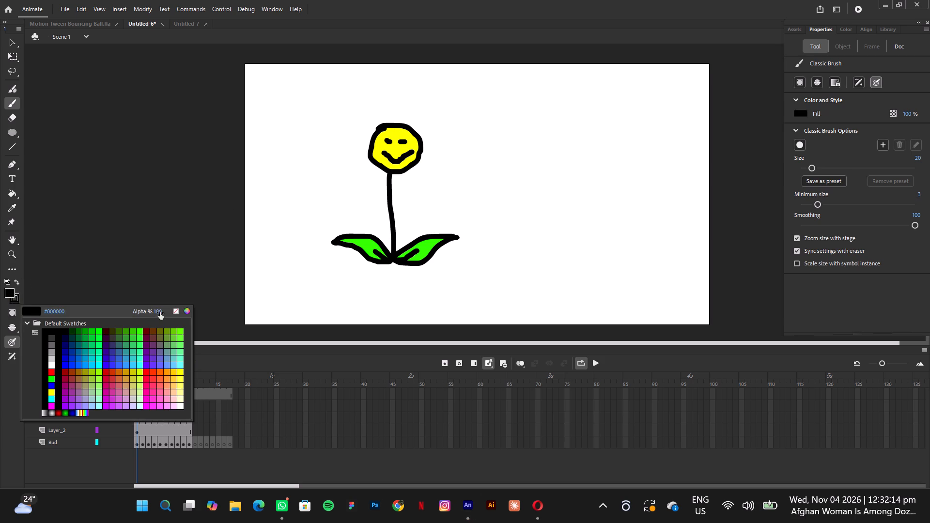
left_click(167, 371)
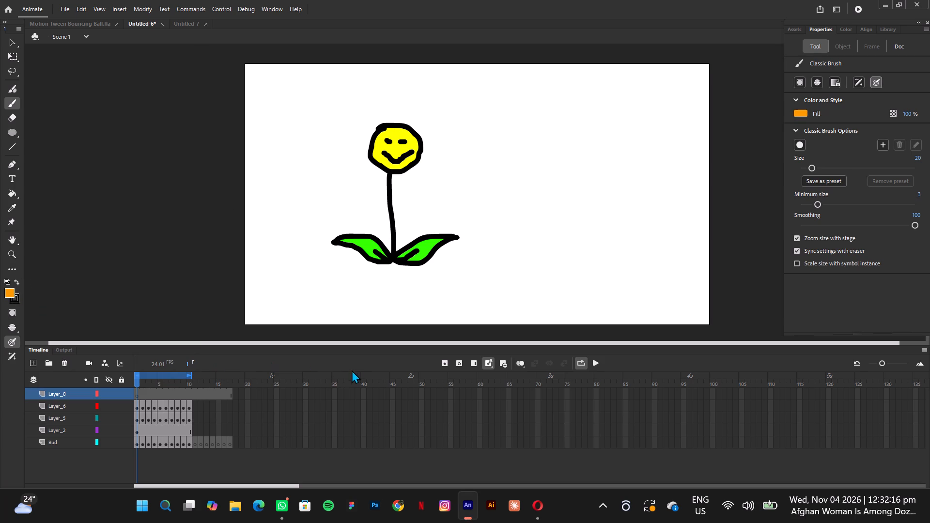
left_click(388, 171)
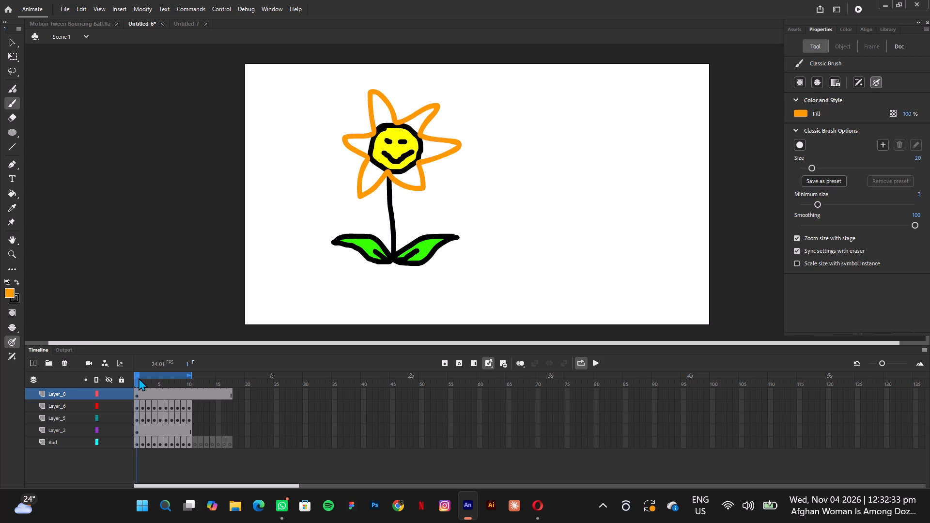
Move the petals layer, Layer_8, to the bottom of the layer stack beneath Bud, and preview the playback.
left_click_drag(139, 378, 140, 379)
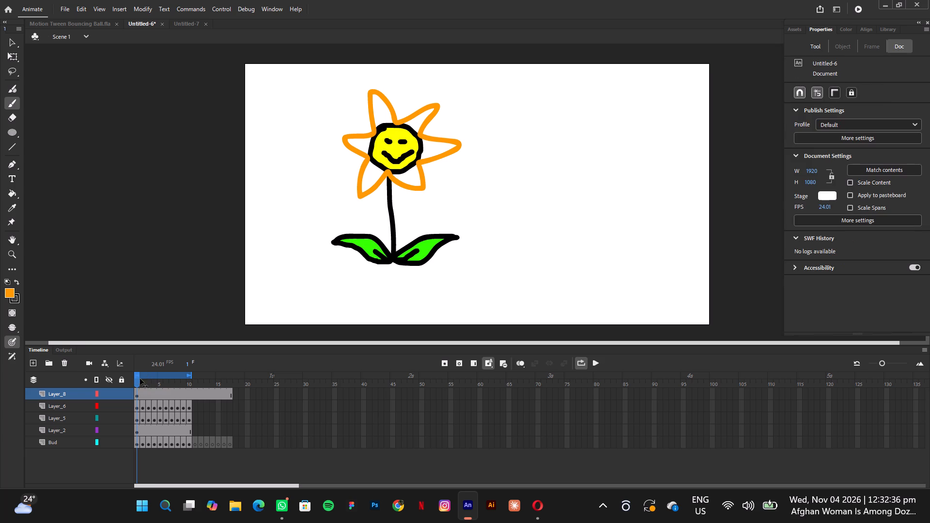
left_click_drag(140, 379, 157, 384)
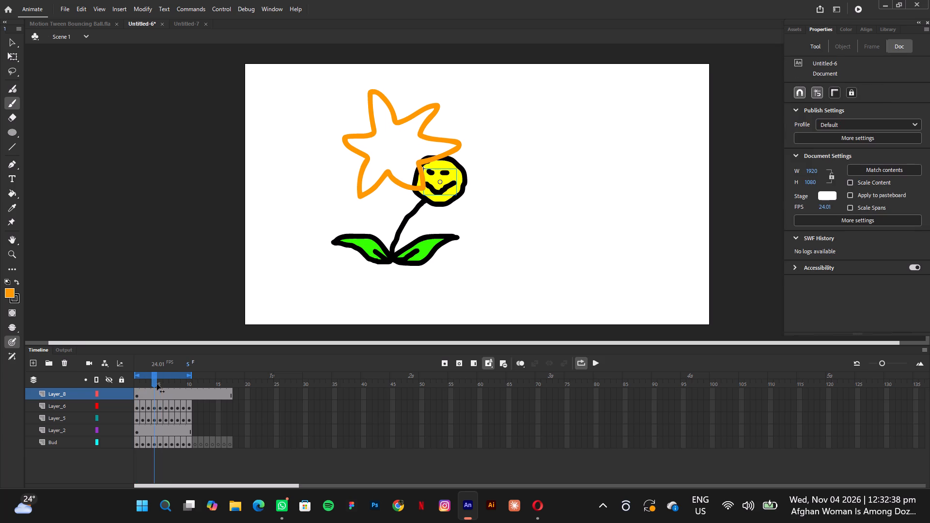
left_click_drag(157, 384, 123, 374)
left_click_drag(67, 395, 69, 458)
scroll(68, 410, "up", 1)
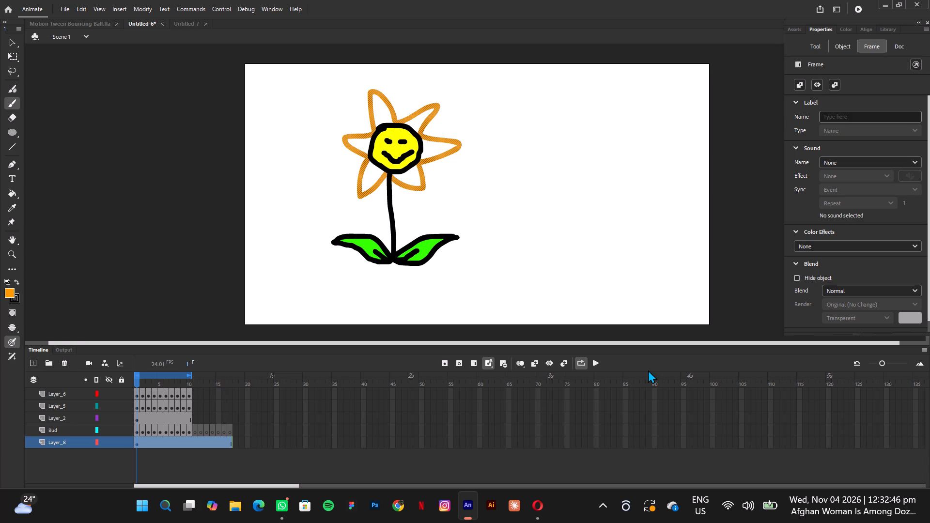
left_click(600, 362)
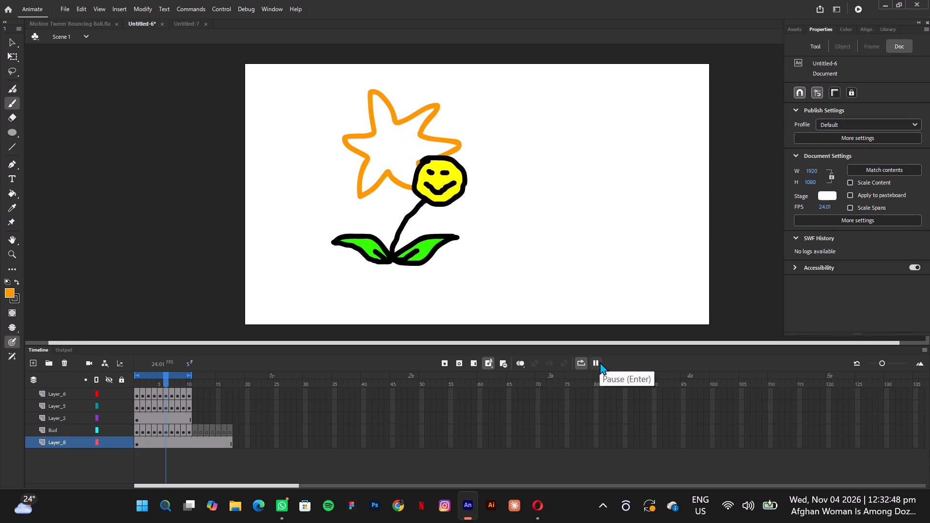
left_click(600, 362)
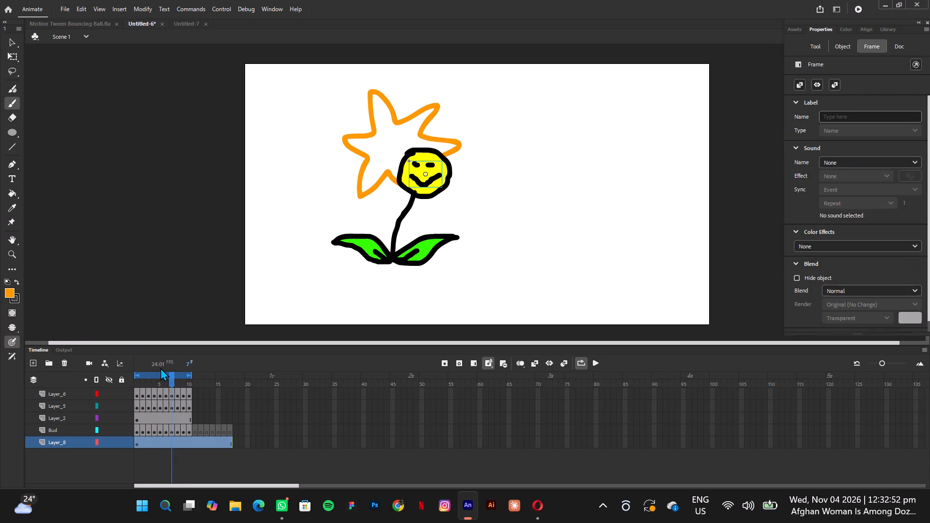
left_click_drag(169, 374, 92, 362)
scroll(143, 372, "left", 1)
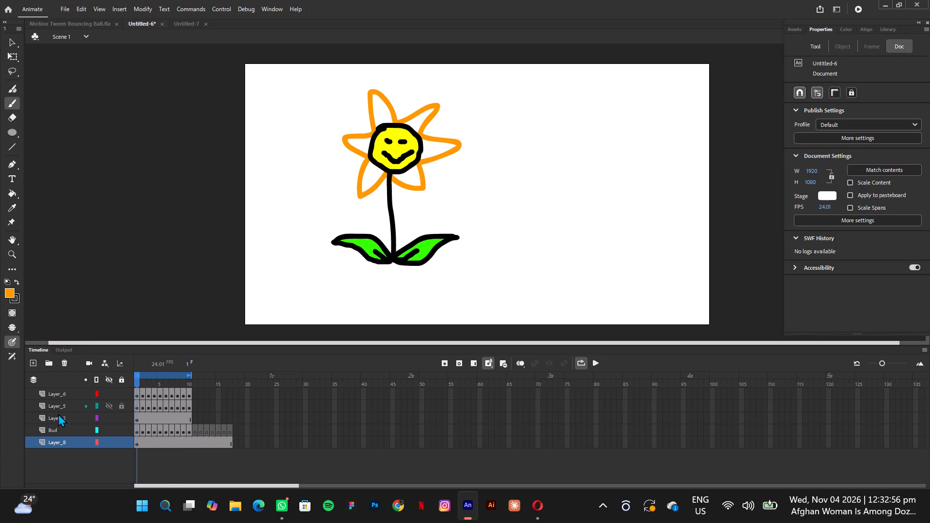
Fill the petal outline on frame 1 of Layer_8 with solid orange using the Paint Bucket.
left_click(10, 190)
left_click(357, 143)
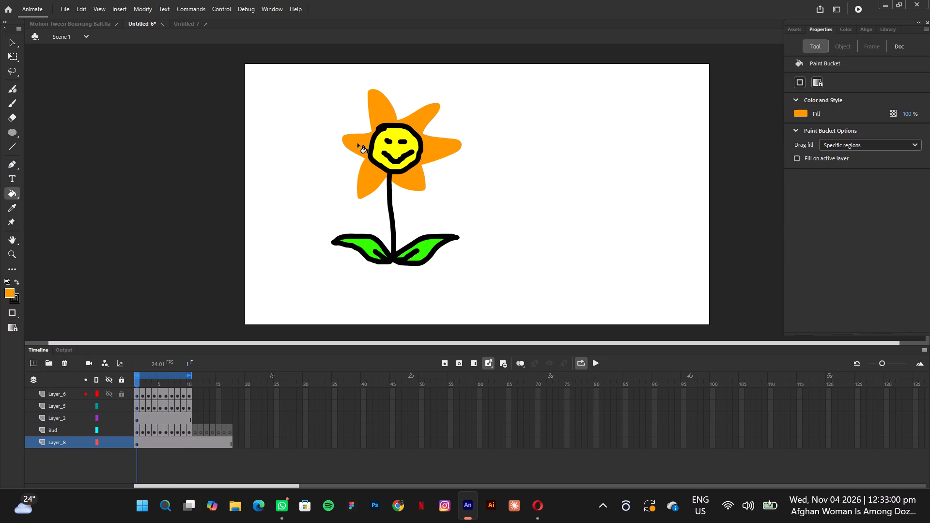
On frame 2 of Layer_8, reposition the orange petals behind the bud at about X 433, Y 127.
left_click(13, 42)
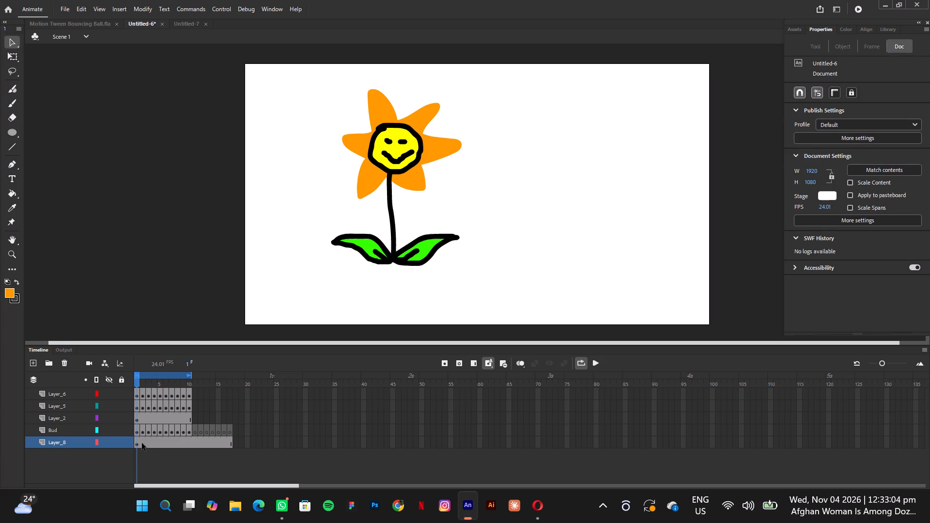
left_click(142, 443)
left_click_drag(383, 121, 391, 127)
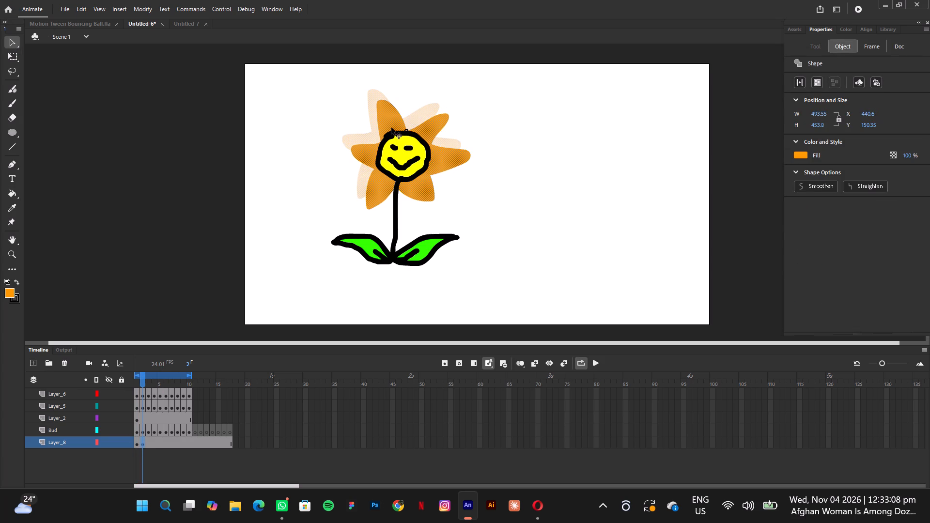
left_click_drag(391, 127, 390, 127)
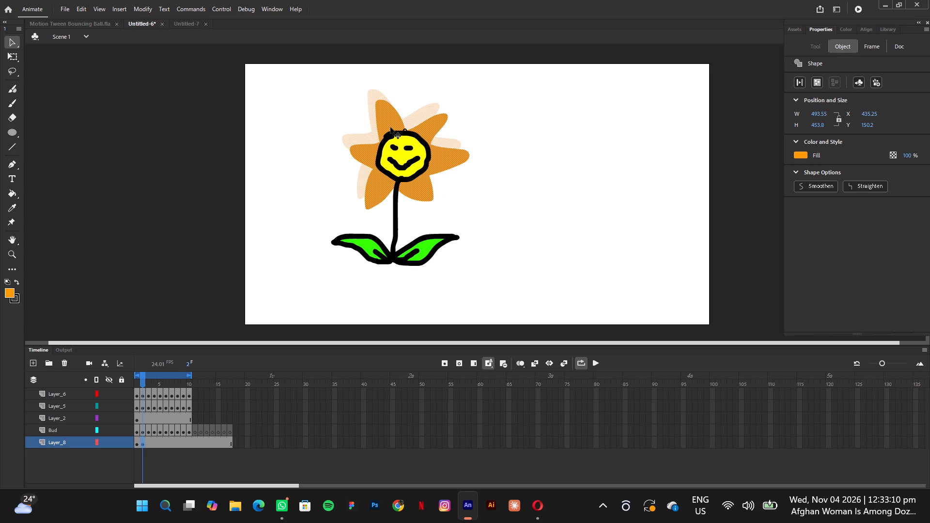
left_click_drag(390, 127, 388, 125)
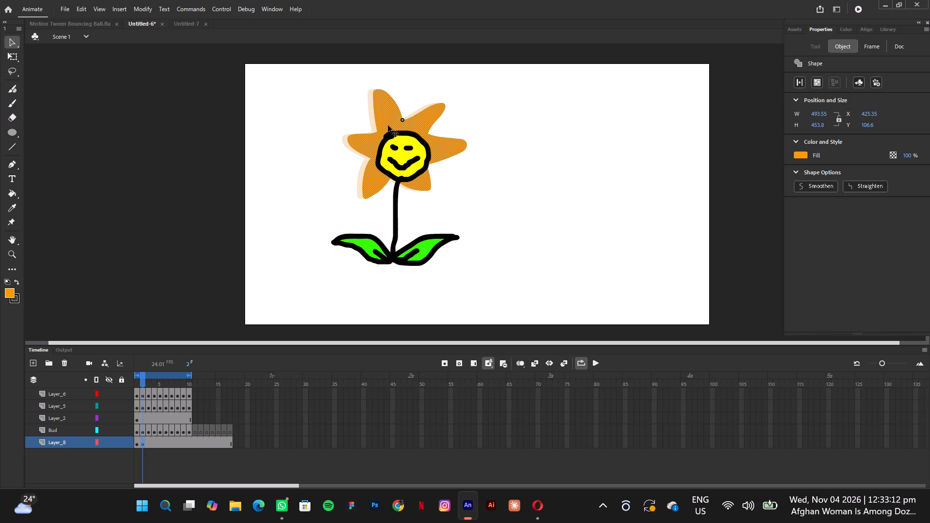
left_click_drag(388, 125, 389, 125)
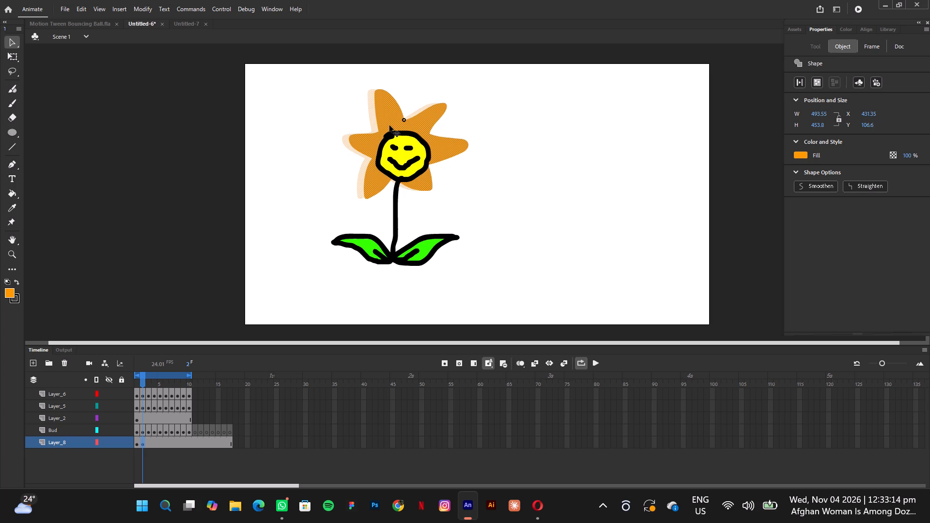
left_click_drag(389, 125, 390, 126)
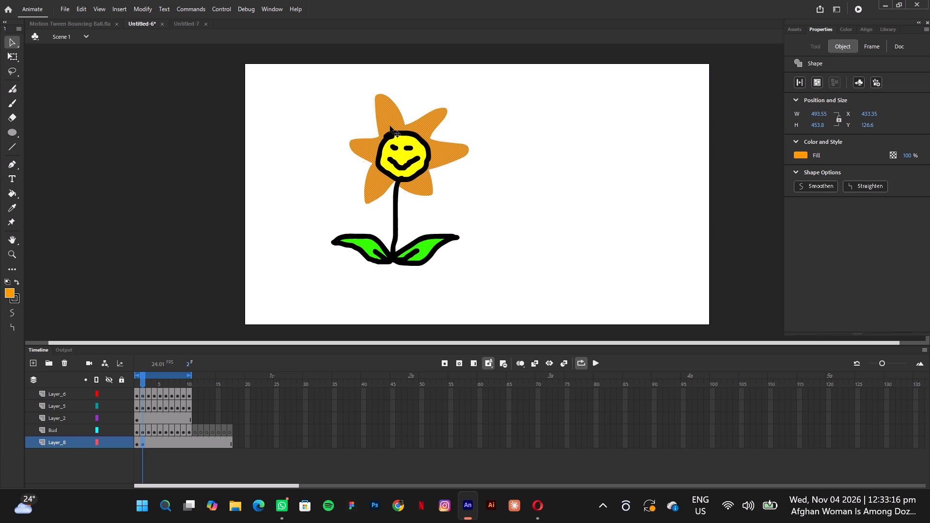
On frame 3 of Layer_8, reposition the orange petals behind the bud at about X 479, Y 157.
left_click(151, 443)
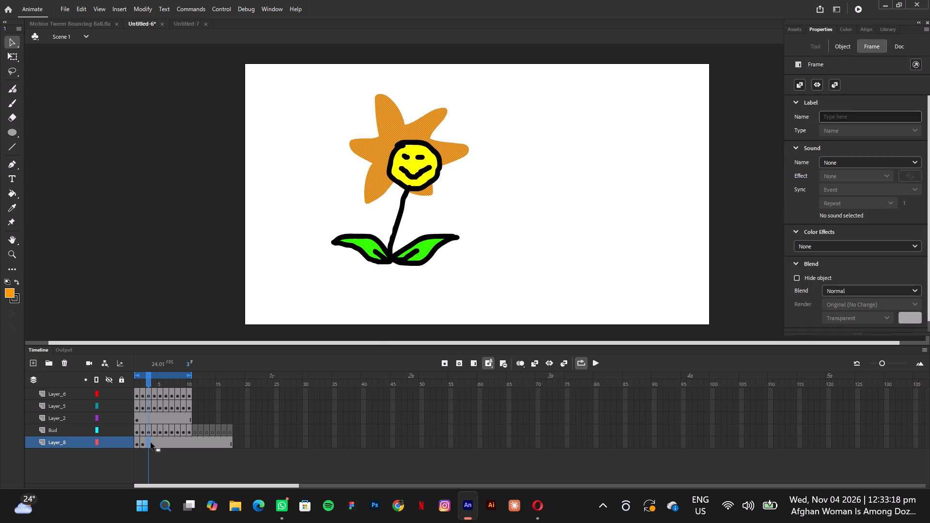
left_click_drag(378, 146, 386, 154)
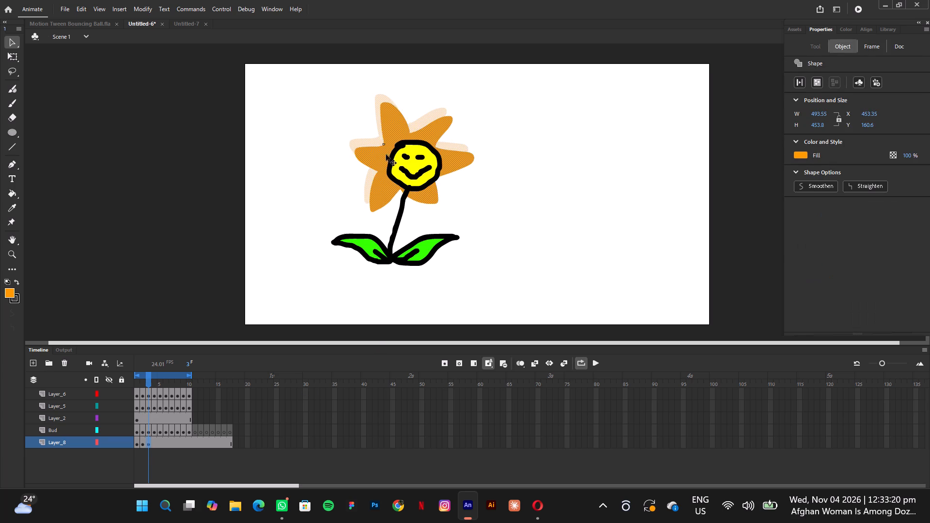
left_click_drag(386, 154, 389, 154)
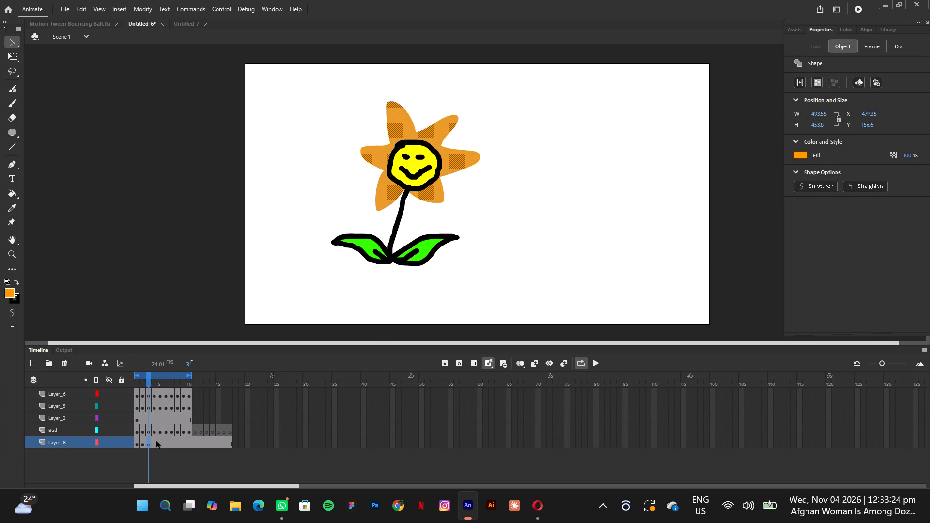
On frame 4 of Layer_8, reposition the orange petals behind the bud at about X 517, Y 183.
left_click(155, 442)
left_click_drag(387, 151, 388, 151)
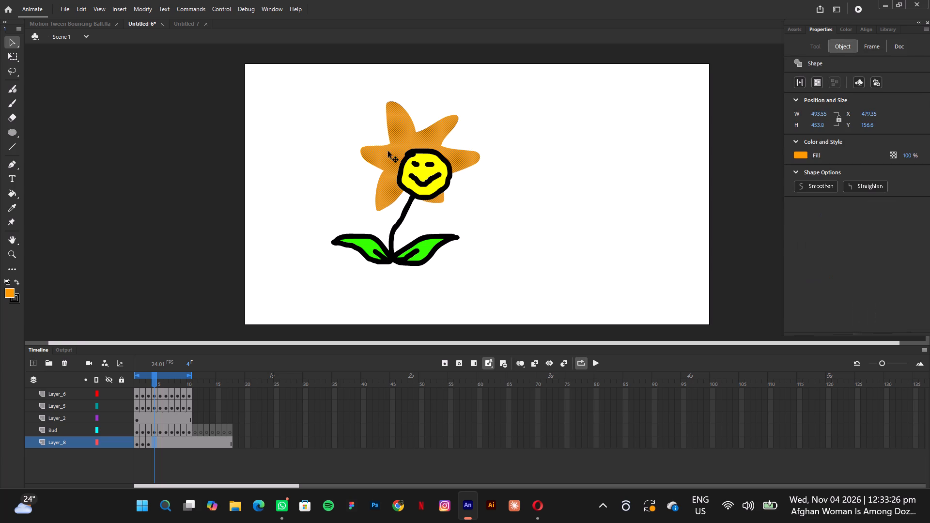
left_click_drag(388, 151, 393, 156)
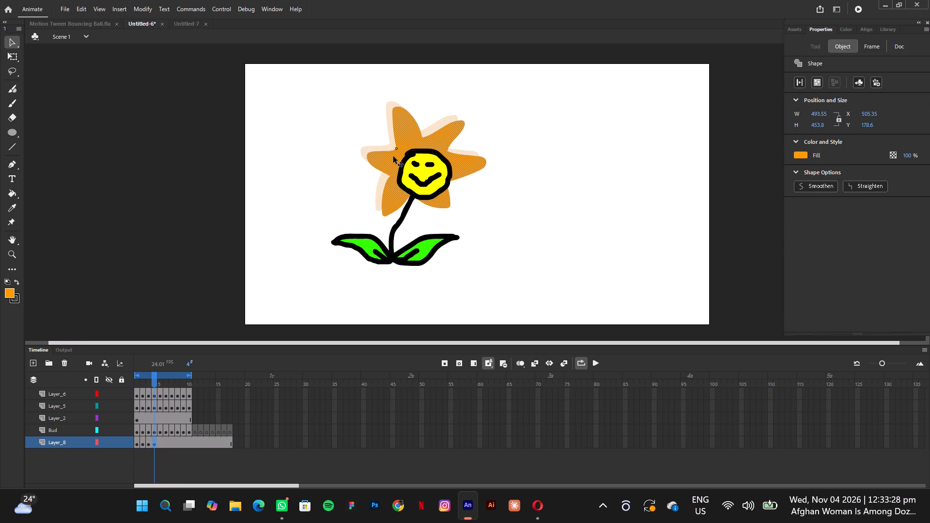
left_click_drag(393, 156, 394, 157)
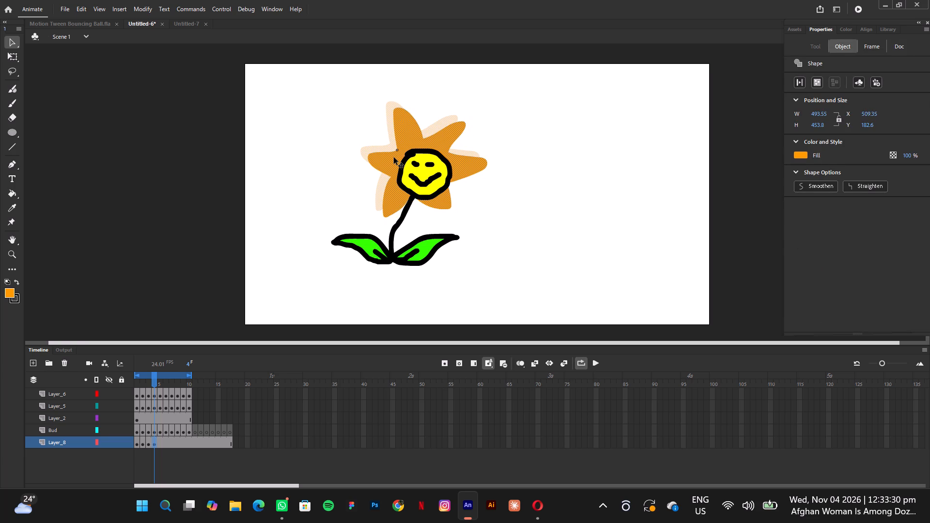
left_click_drag(394, 157, 393, 157)
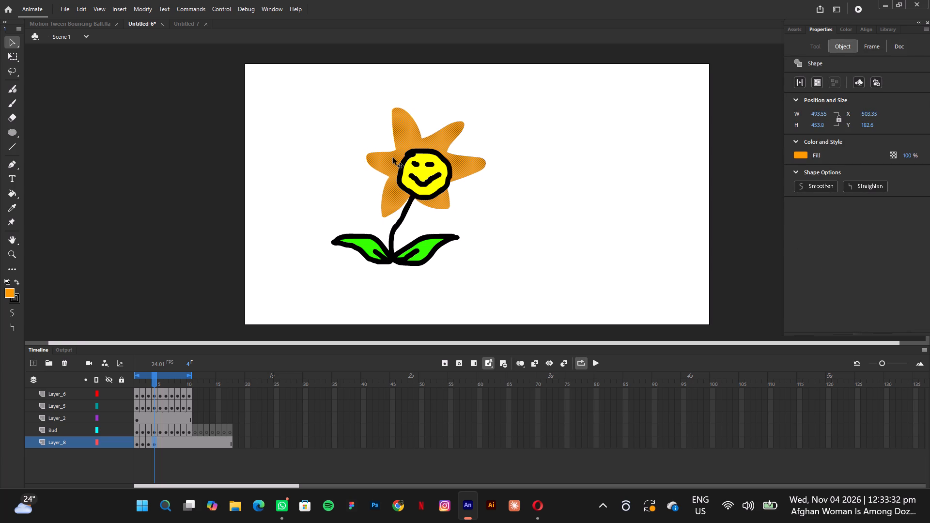
left_click(393, 157)
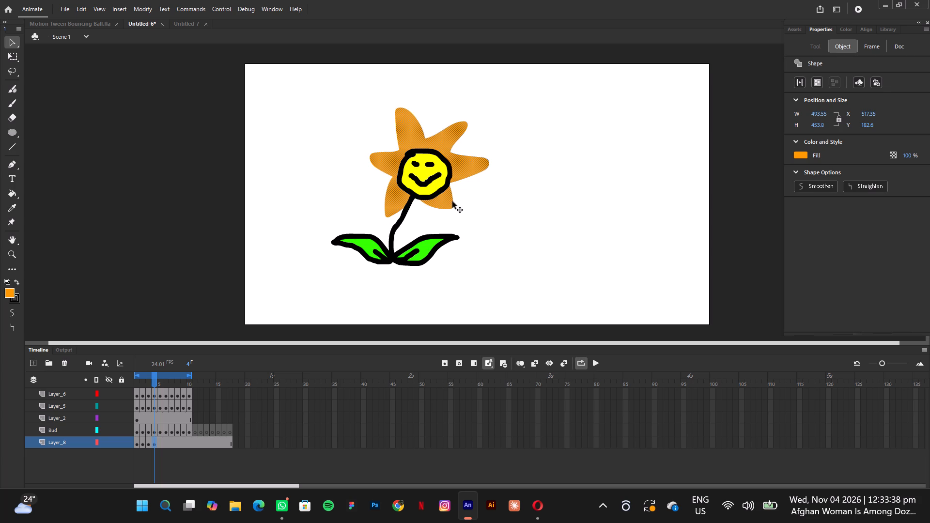
Rotate the frame 4 petals slightly clockwise with Rotate and Skew and recentre them behind the bud, at about X 527, Y 180.
right_click(477, 163)
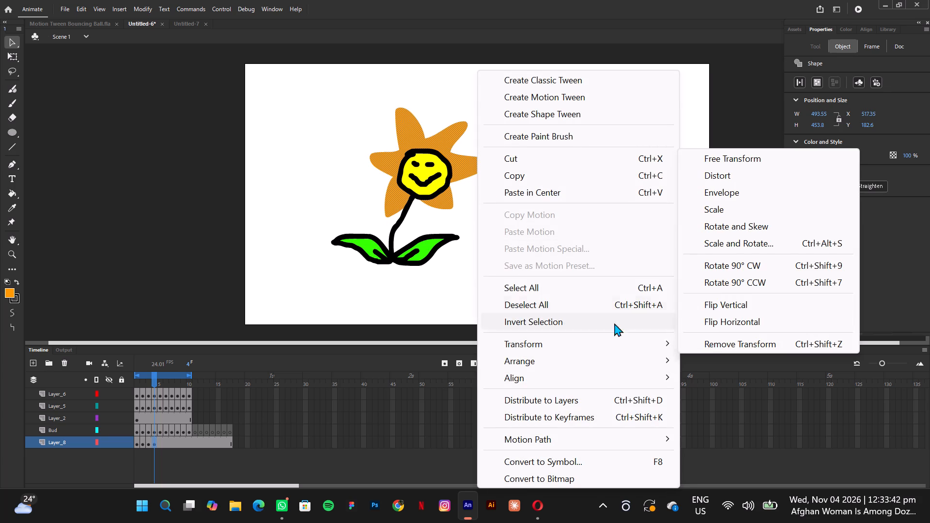
left_click(734, 225)
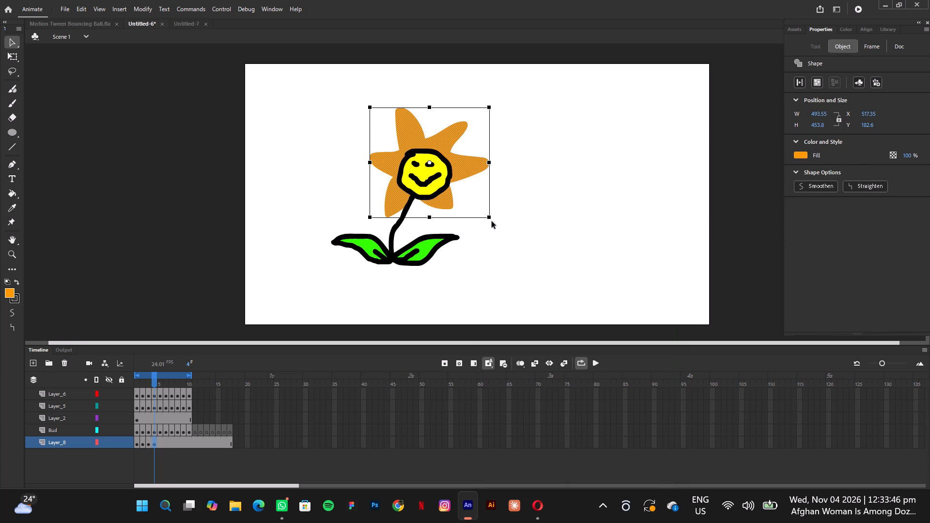
left_click_drag(492, 215, 490, 226)
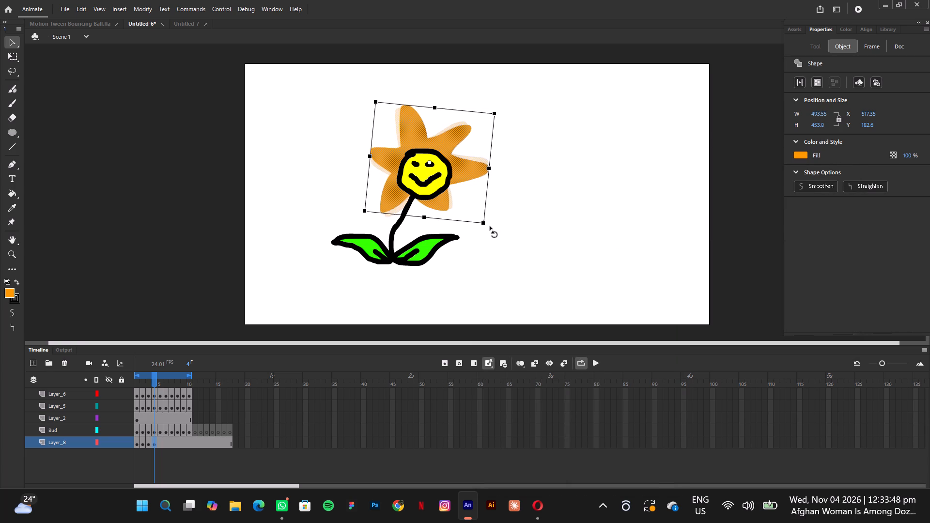
left_click_drag(490, 226, 488, 226)
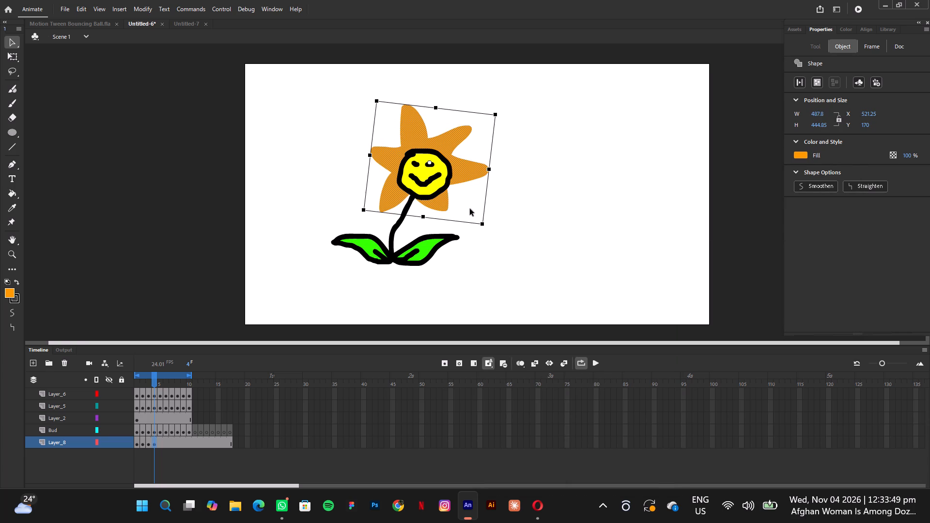
left_click_drag(460, 175, 463, 182)
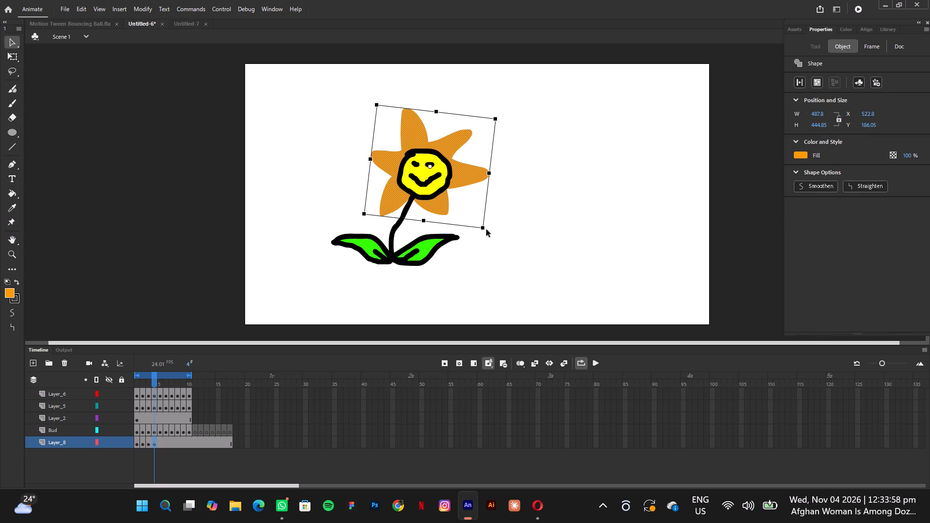
left_click_drag(484, 229, 481, 233)
left_click_drag(481, 233, 480, 234)
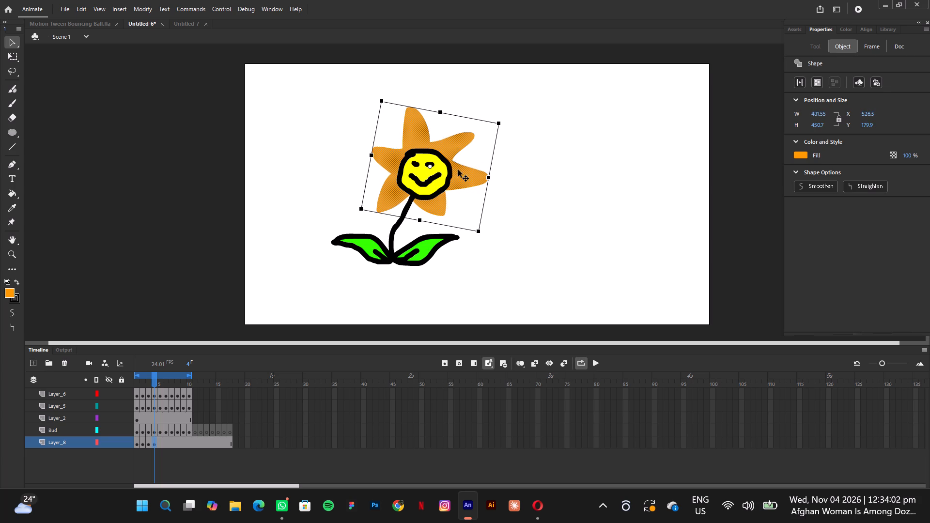
Nudge the frame 4 petals sideways behind the bud to about X 541, Y 180.
left_click(460, 172)
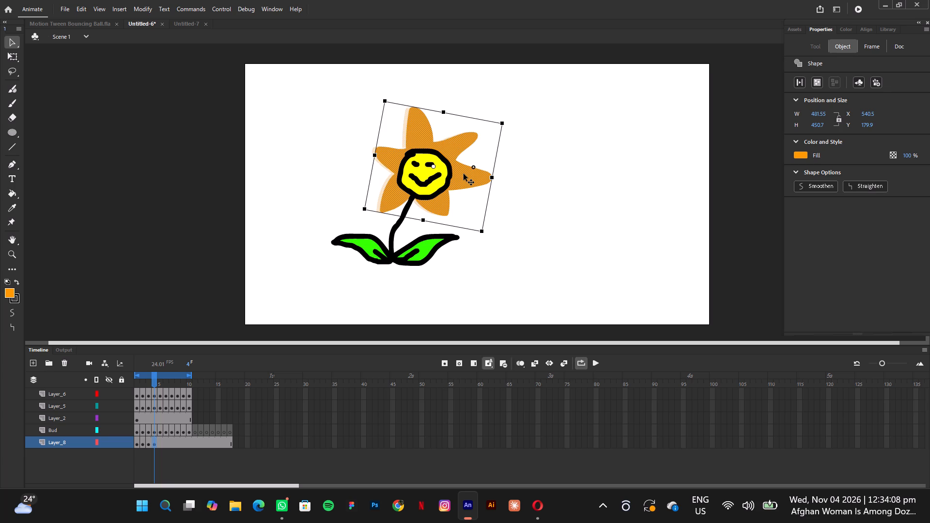
On frame 5 of Layer_8, rotate the orange petals slightly clockwise and reposition them behind the bud at about X 600, Y 213.
left_click(162, 439)
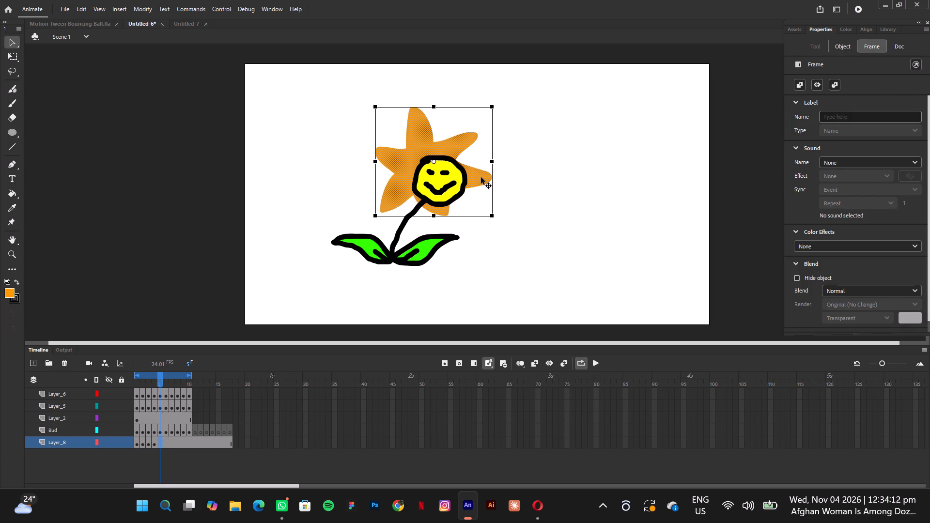
left_click_drag(477, 177, 489, 182)
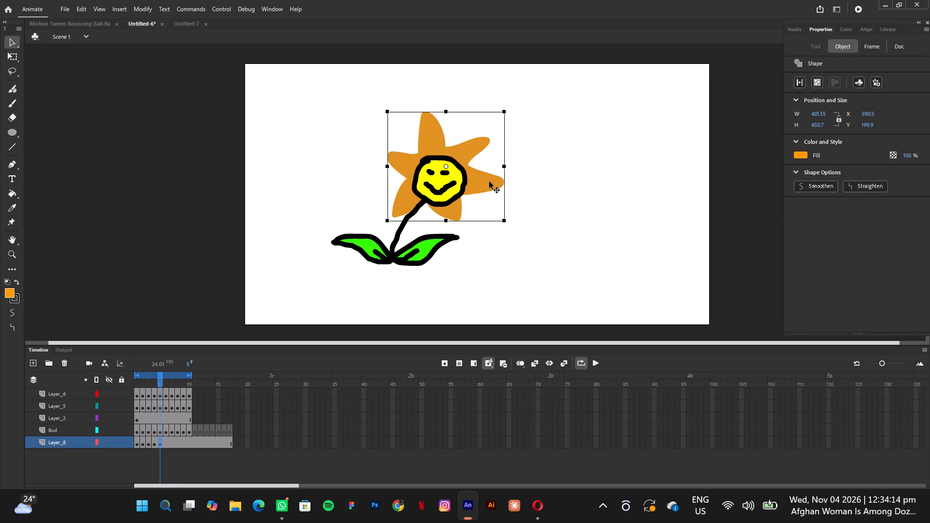
left_click_drag(508, 230, 504, 246)
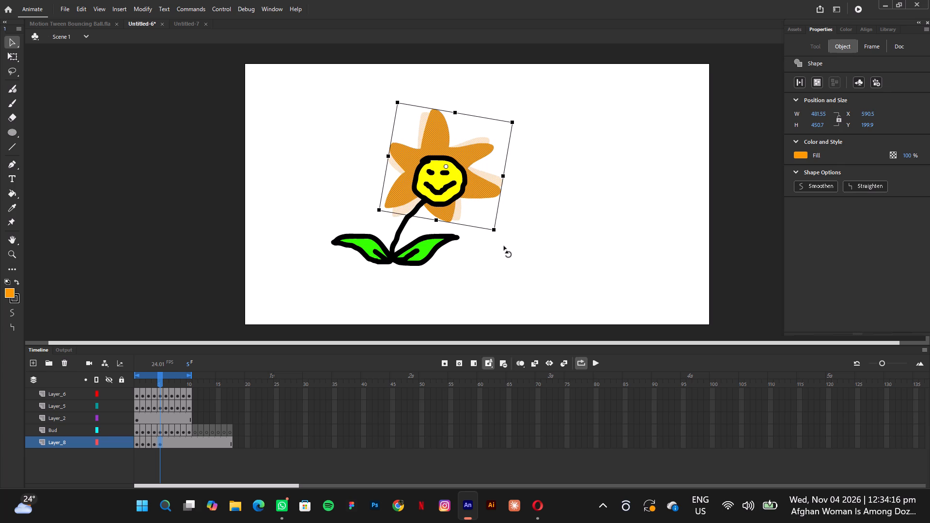
left_click_drag(504, 246, 504, 245)
left_click_drag(475, 183, 478, 185)
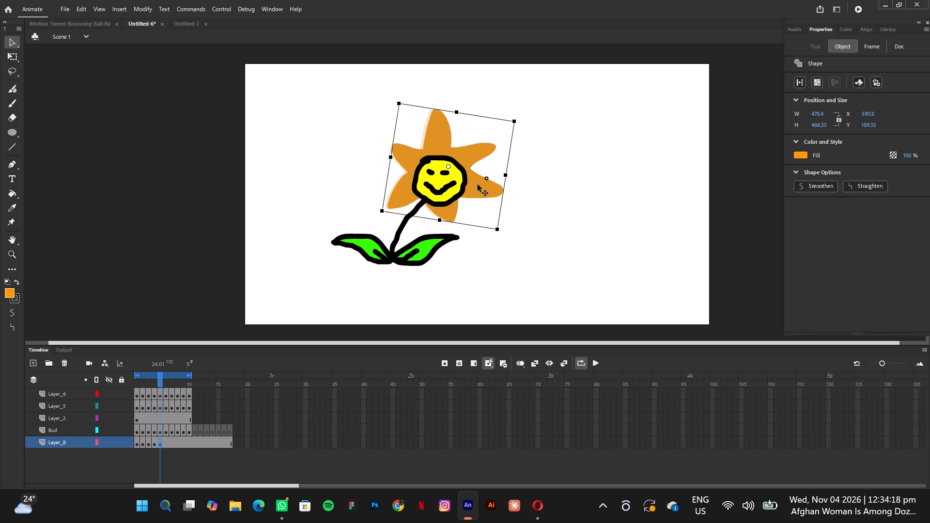
left_click_drag(478, 185, 480, 186)
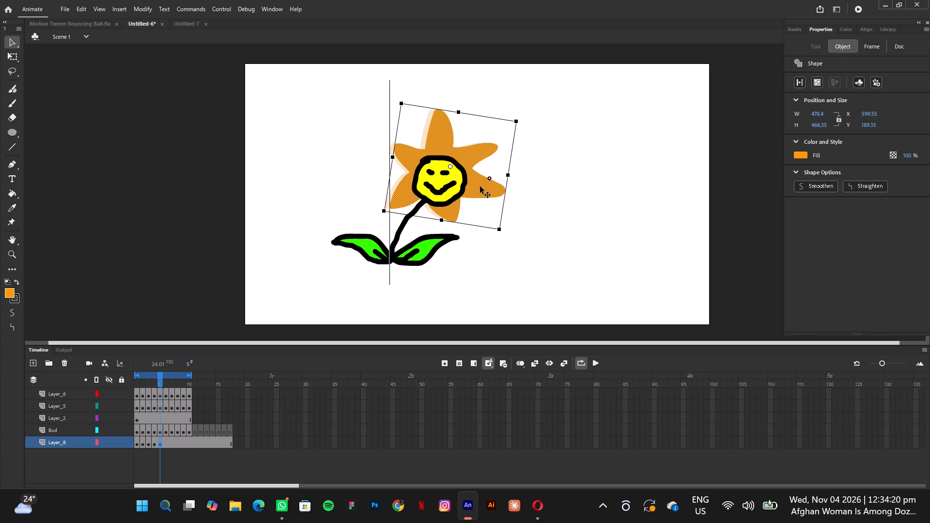
left_click_drag(480, 186, 480, 187)
left_click_drag(480, 187, 479, 188)
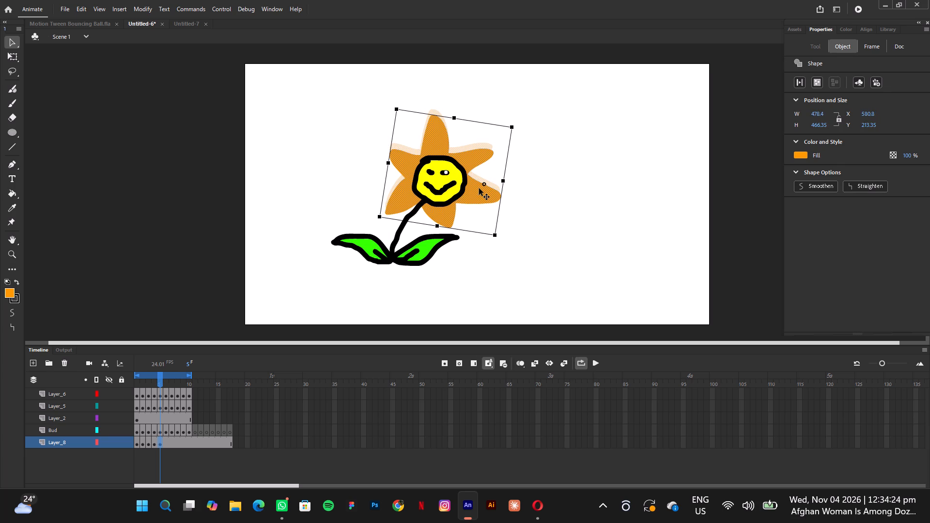
left_click_drag(479, 188, 480, 188)
Rotate the frame 5 petals further clockwise and recentre them behind the bud at about X 589, Y 216.
left_click_drag(507, 239, 507, 240)
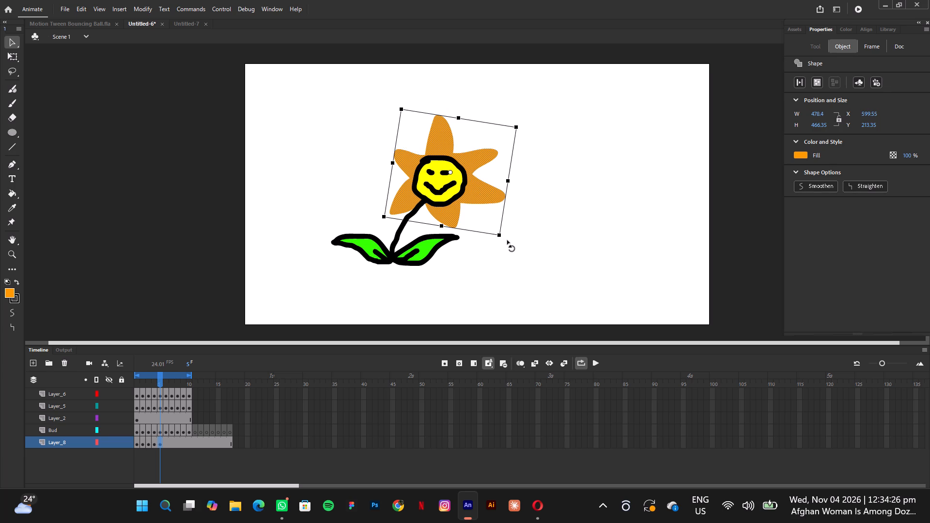
left_click_drag(507, 240, 504, 248)
left_click(470, 198)
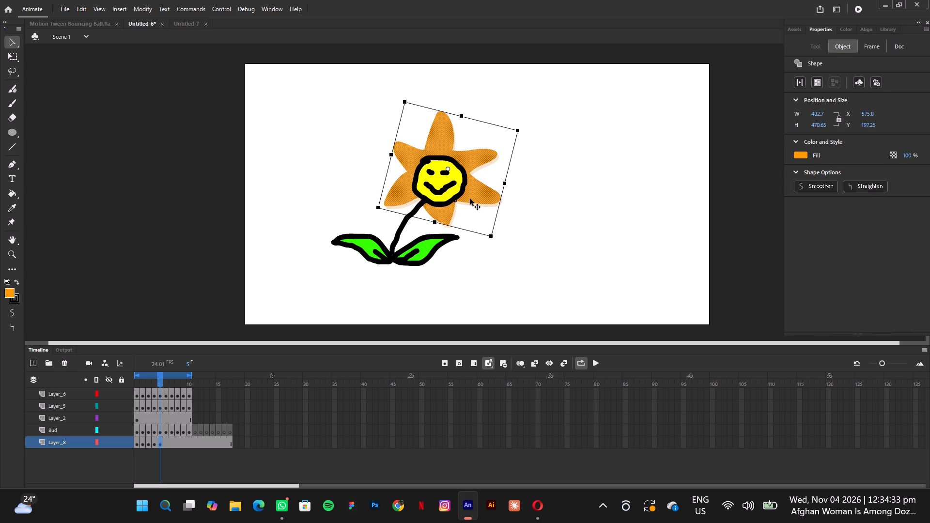
left_click(471, 200)
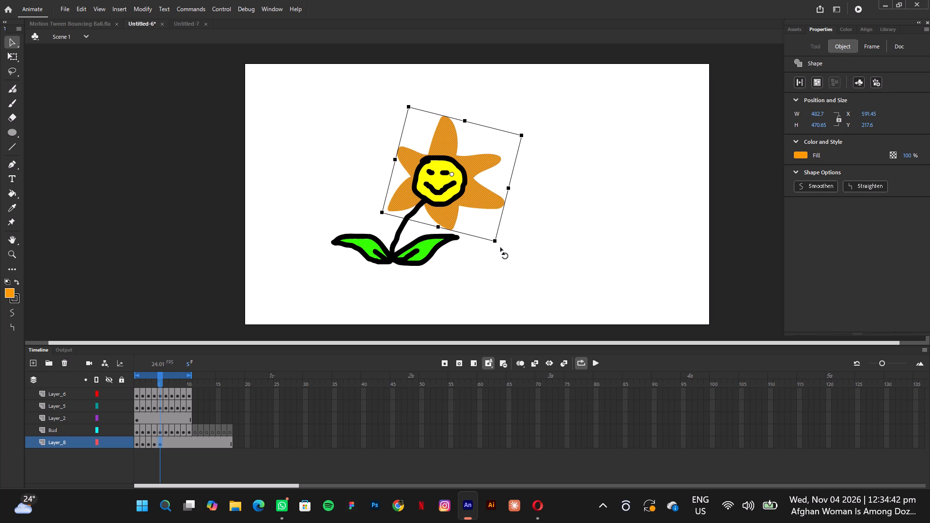
left_click_drag(500, 248, 496, 253)
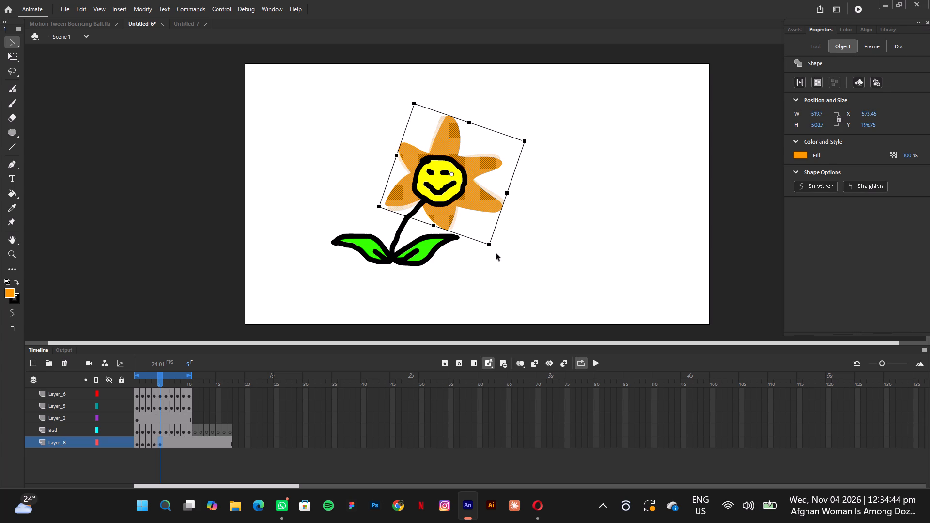
left_click(480, 199)
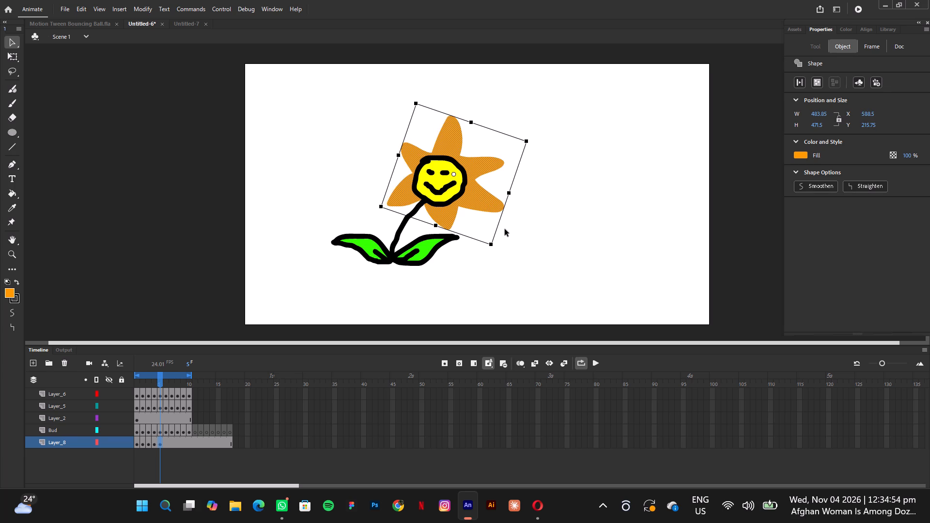
left_click(490, 252)
Play back the looping animation briefly to check how the petals follow the bud, and pause it.
left_click(599, 359)
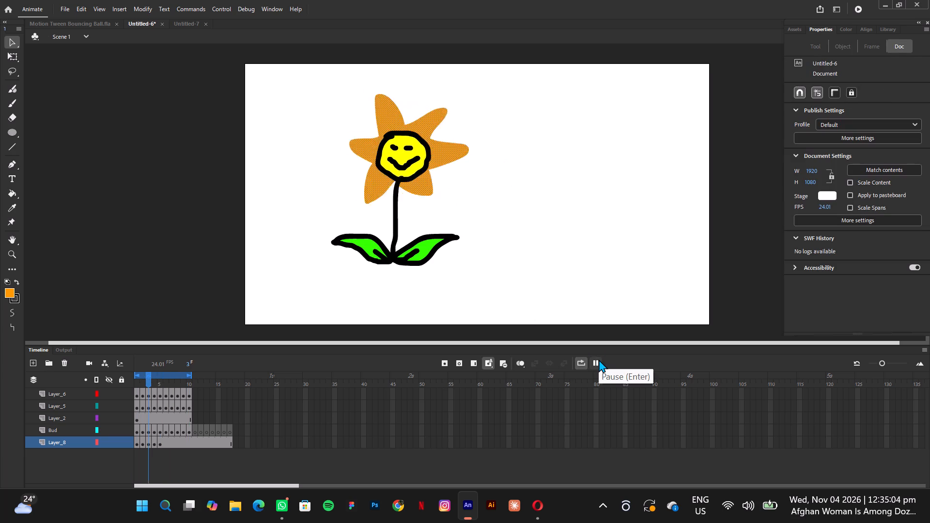
left_click(599, 359)
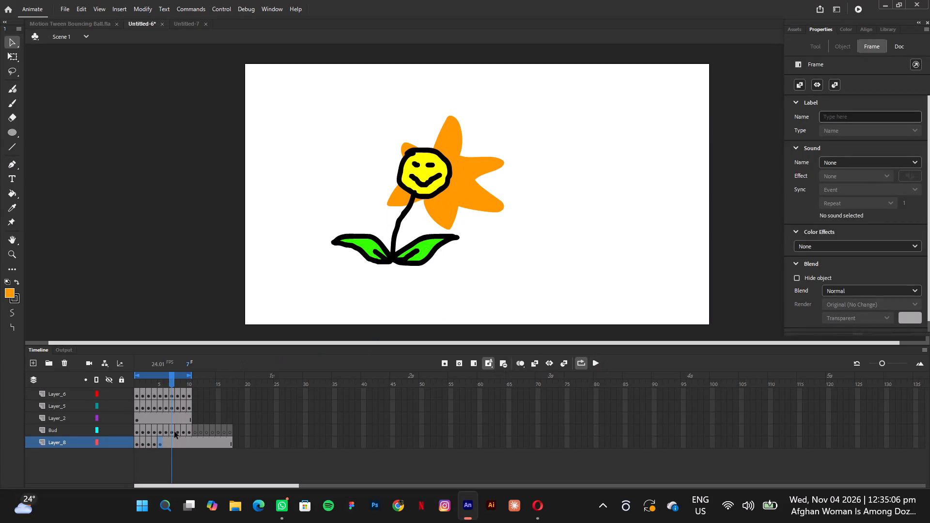
On frame 6 of Layer_8, rotate the orange petals slightly clockwise and recentre them behind the bud at about X 576, Y 218.
left_click(166, 441)
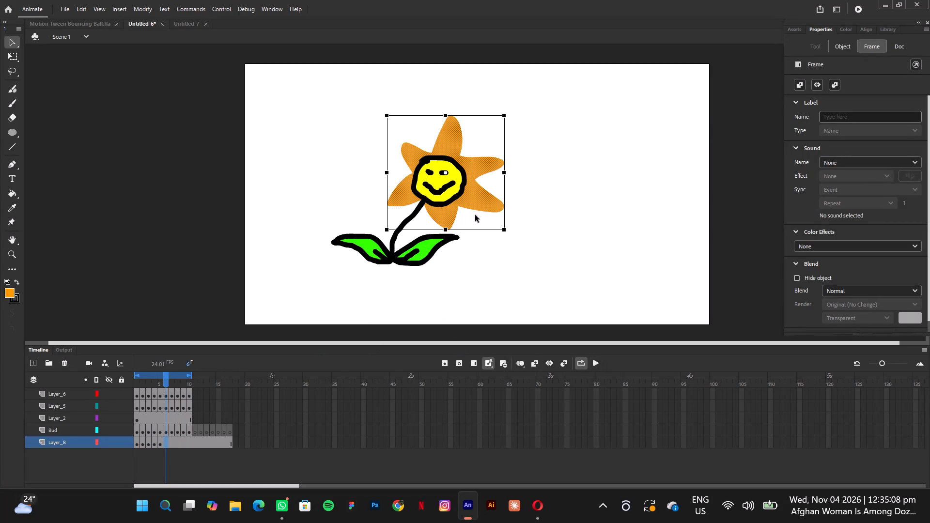
left_click(480, 192)
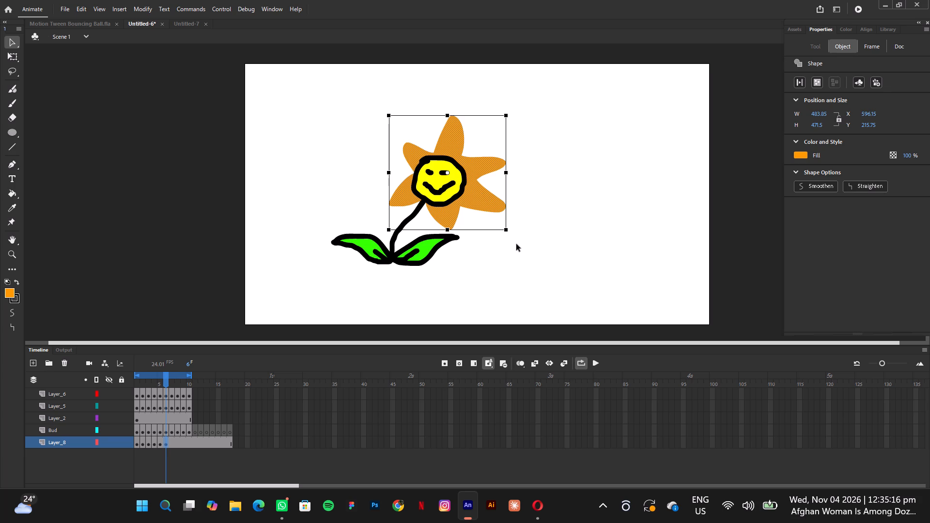
left_click_drag(502, 236, 494, 237)
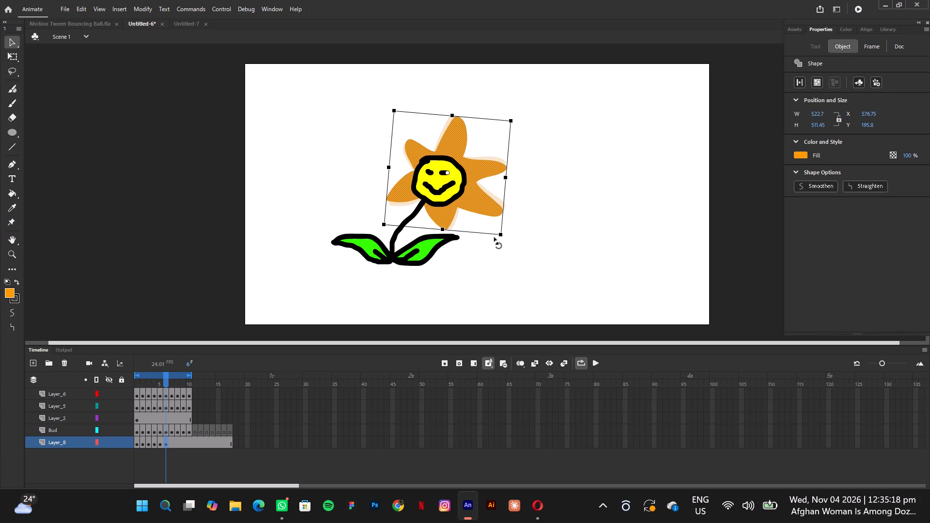
left_click_drag(494, 237, 495, 237)
left_click(475, 186)
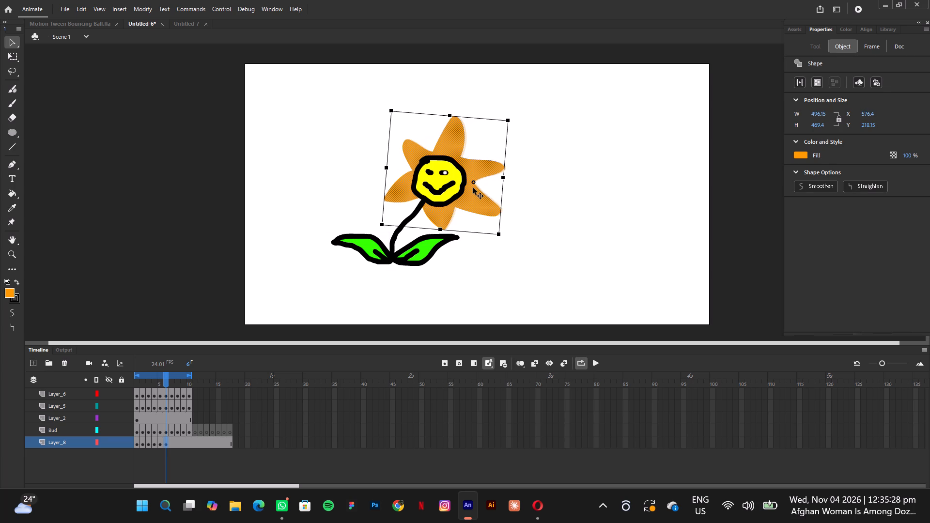
On frame 7 of Layer_8, reposition the orange petals behind the bud at about X 548, Y 198.
left_click(172, 443)
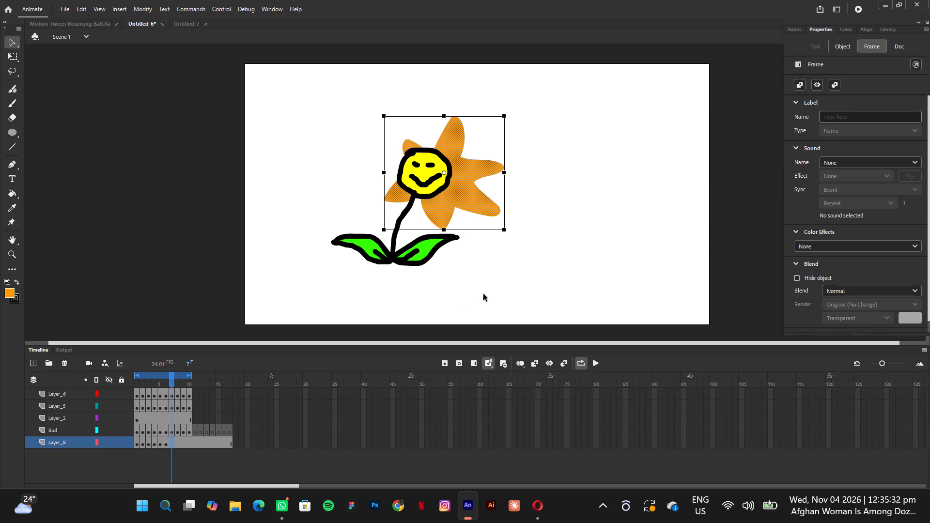
left_click_drag(468, 200, 468, 200)
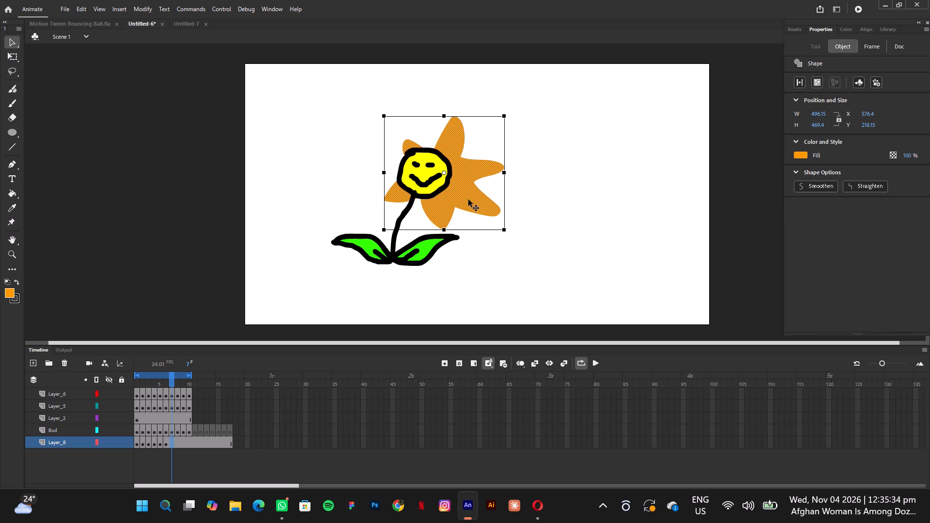
left_click_drag(468, 200, 461, 195)
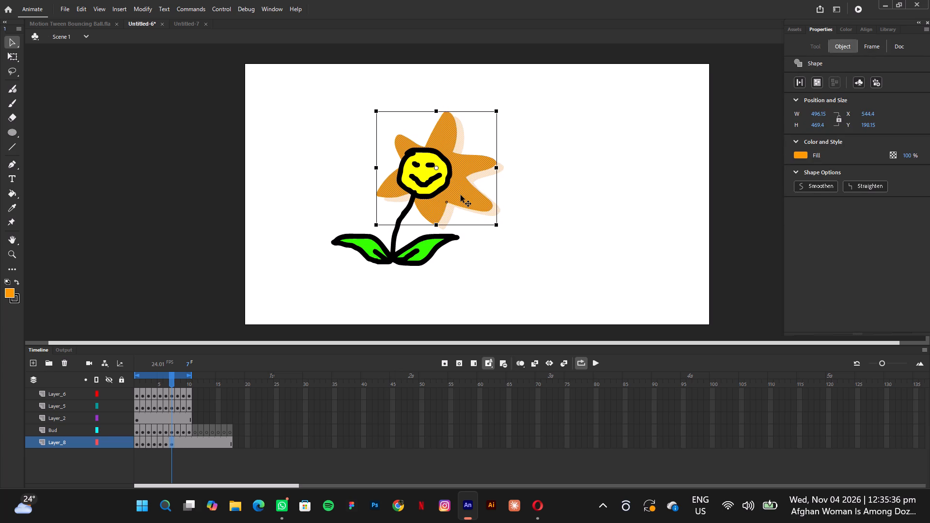
left_click_drag(461, 195, 462, 195)
Rotate the frame 7 petals counterclockwise with Free Transform and recentre them behind the bud at about X 547, Y 167.
left_click_drag(503, 236, 508, 232)
left_click(468, 196)
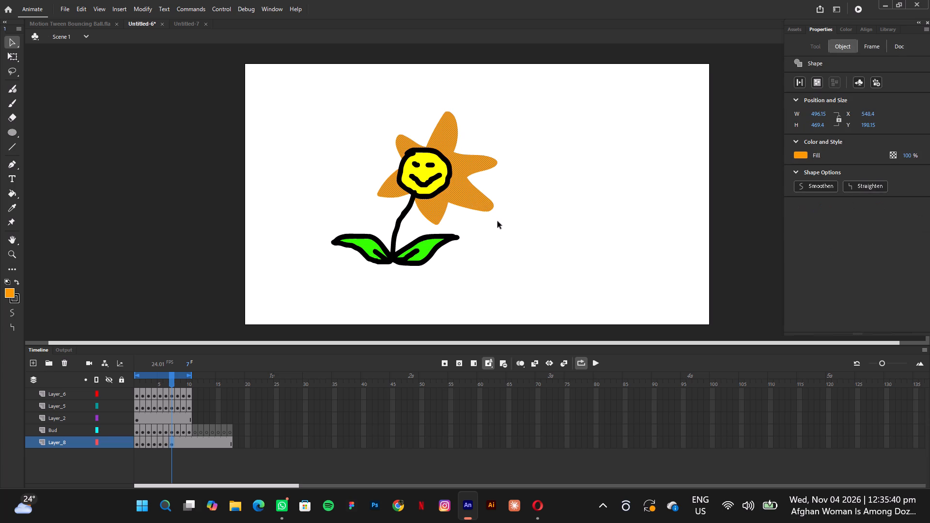
left_click(16, 57)
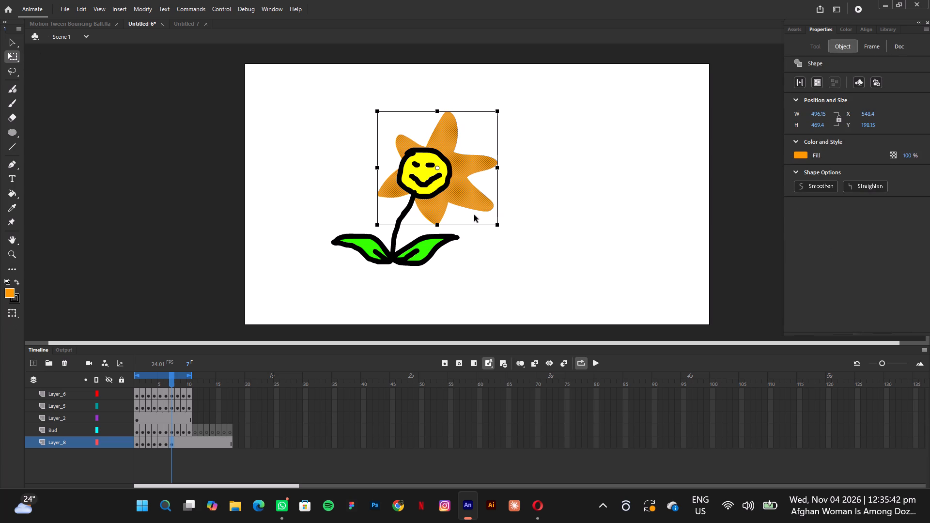
left_click_drag(497, 230, 513, 230)
left_click_drag(468, 188, 464, 186)
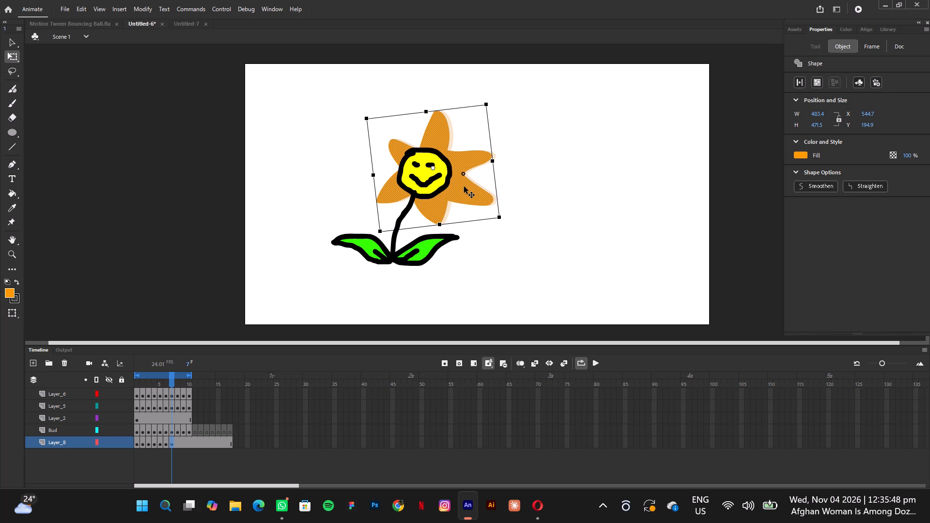
left_click_drag(491, 97, 482, 91)
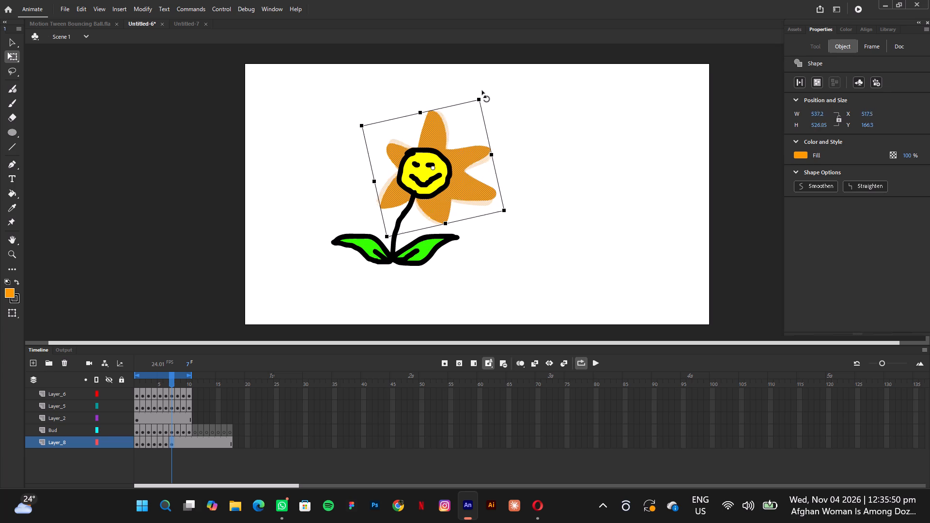
left_click_drag(482, 91, 480, 90)
left_click_drag(456, 175, 450, 169)
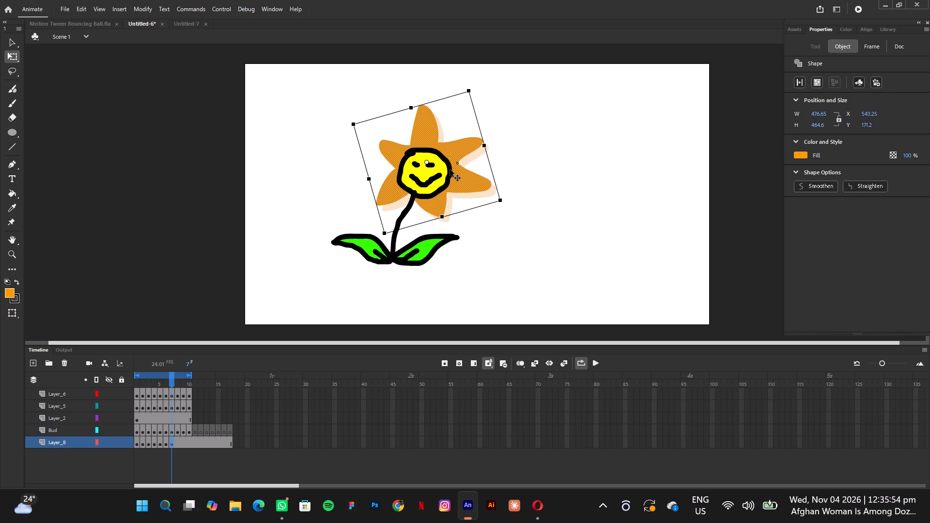
left_click_drag(450, 169, 452, 171)
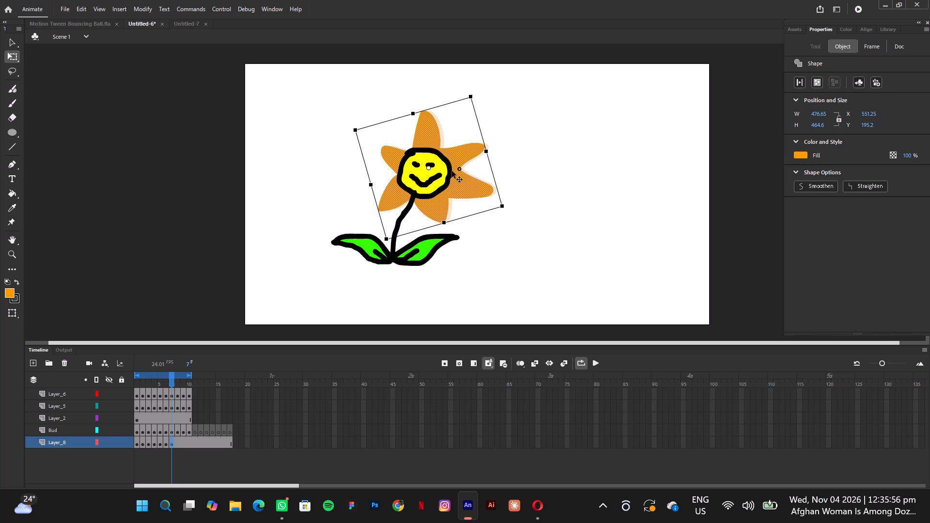
left_click_drag(452, 171, 451, 169)
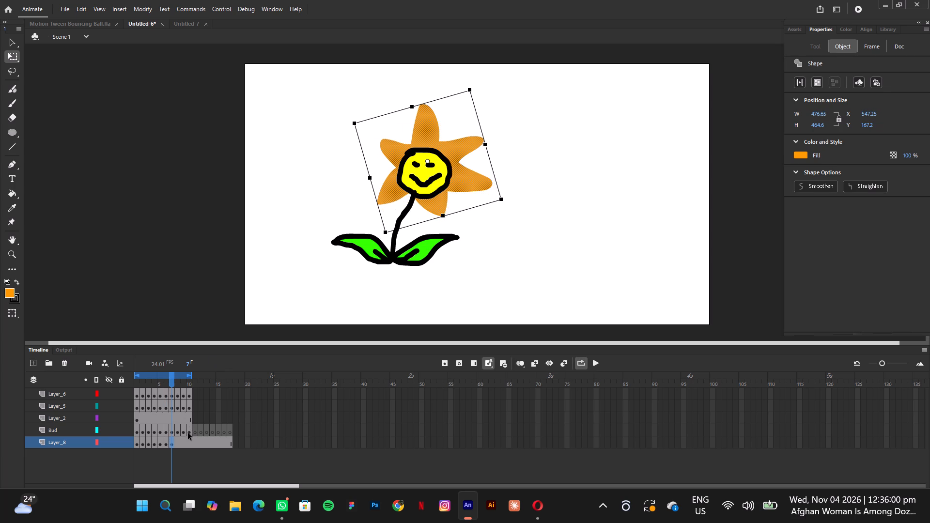
On frame 8 of Layer_8, rotate the orange petals slightly counterclockwise and reposition them behind the bud at about X 504, Y 153.
left_click(175, 441)
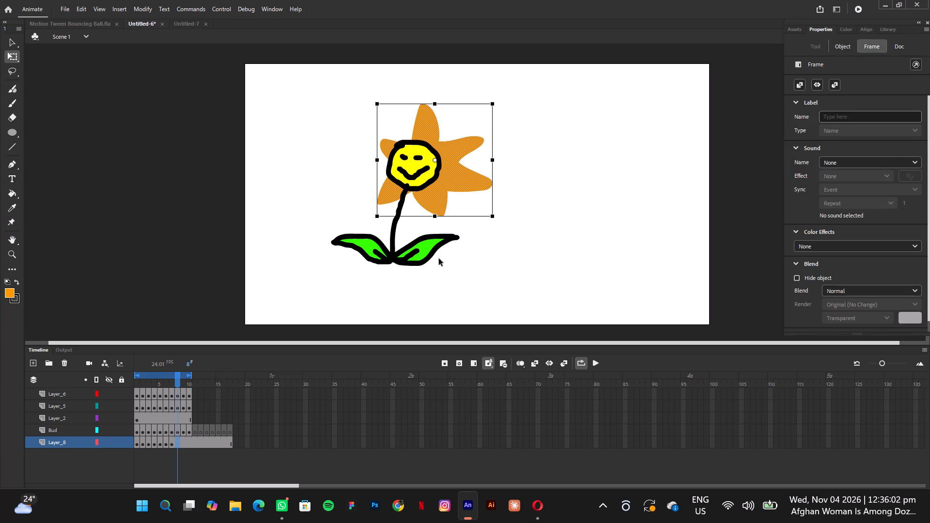
left_click_drag(460, 179, 453, 174)
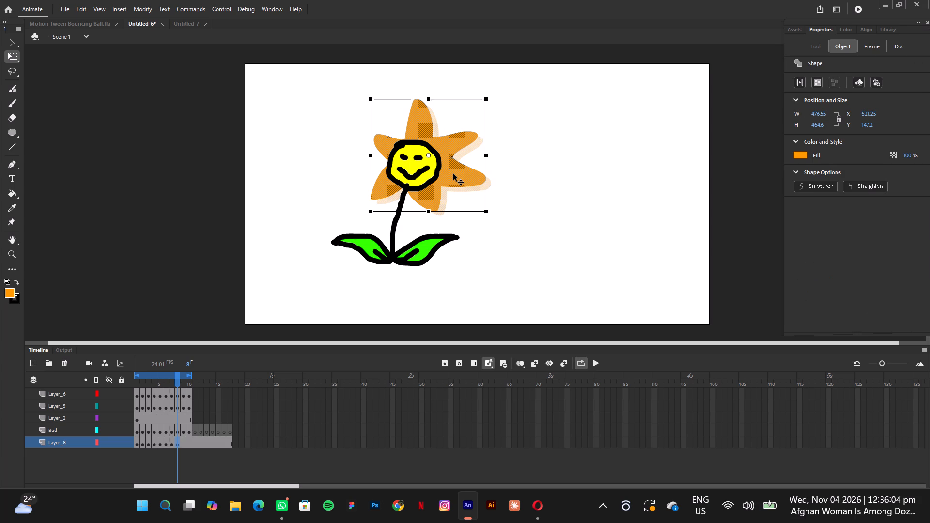
left_click_drag(491, 215, 500, 211)
left_click_drag(453, 175, 447, 175)
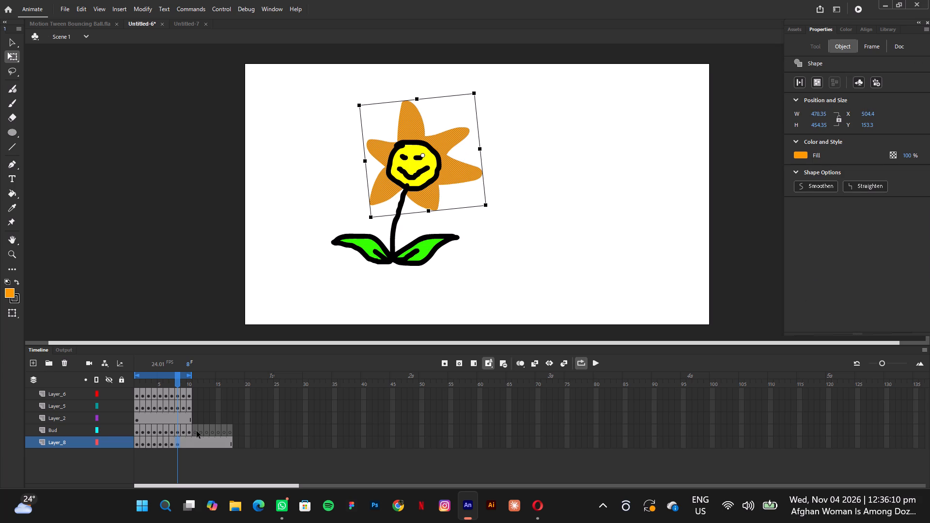
On frame 9 of Layer_8, reposition the orange petals behind the bud at about X 478, Y 109.
left_click(186, 443)
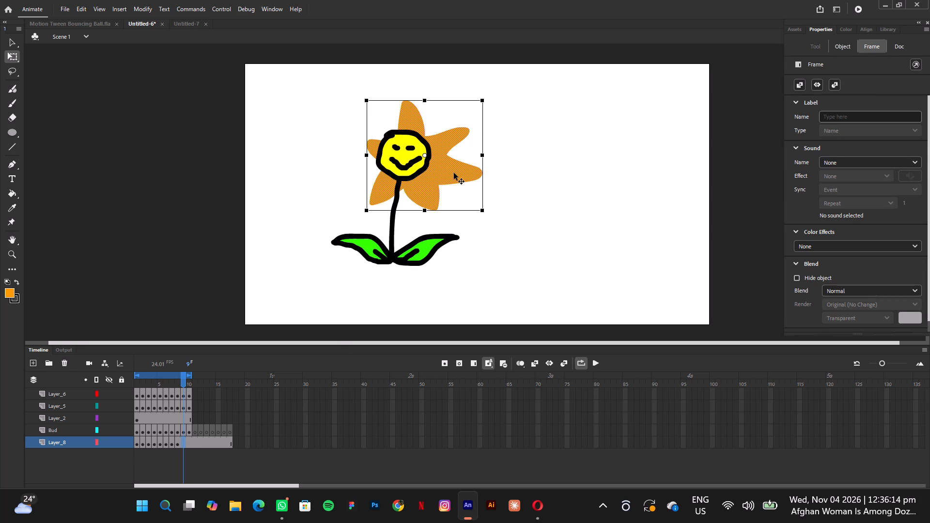
left_click(13, 38)
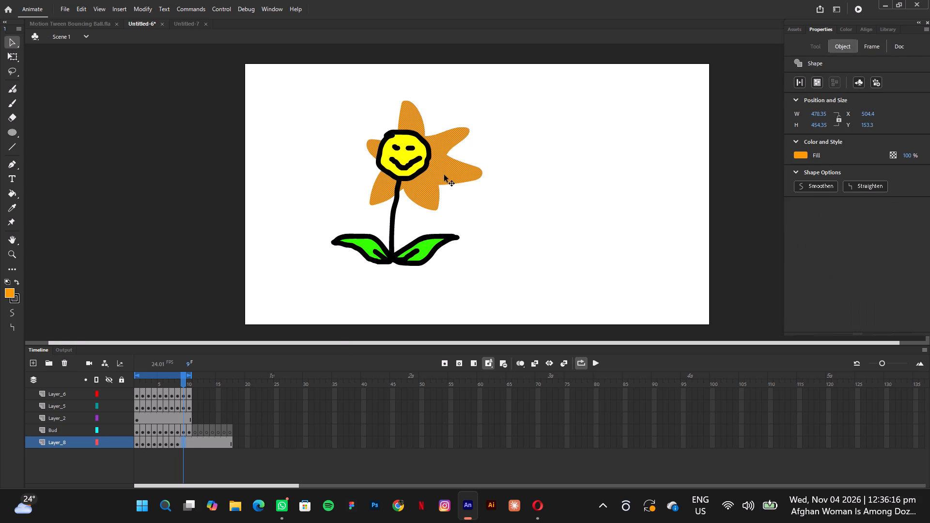
left_click(444, 175)
left_click(452, 172)
left_click_drag(469, 170, 461, 164)
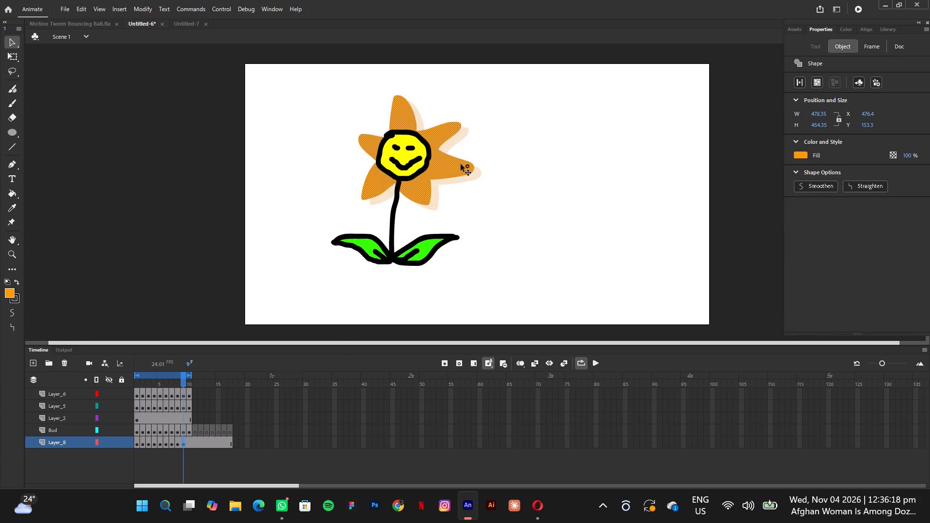
left_click_drag(461, 164, 465, 159)
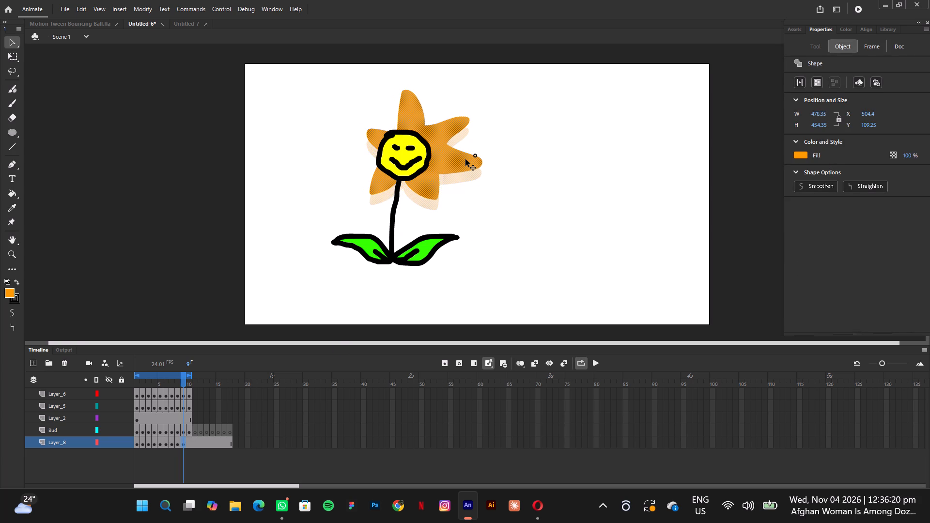
left_click_drag(465, 159, 463, 159)
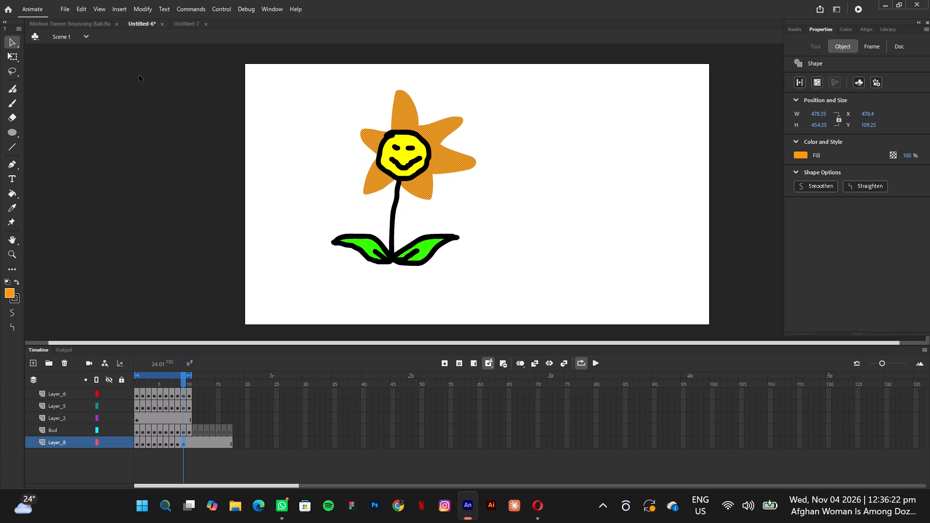
Rotate the frame 9 petals slightly counterclockwise with Free Transform and enlarge them to about 516 wide by 458 high.
left_click(17, 51)
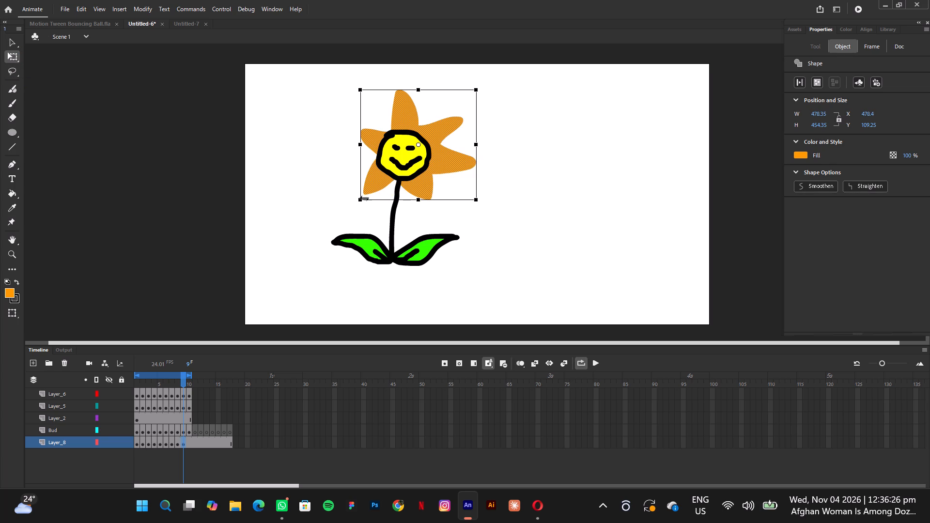
left_click_drag(361, 201, 356, 204)
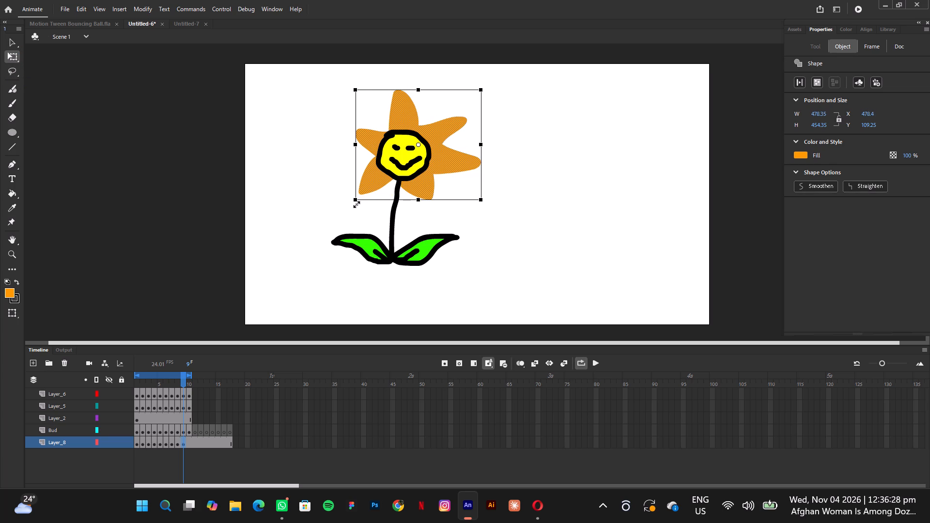
left_click_drag(356, 204, 355, 209)
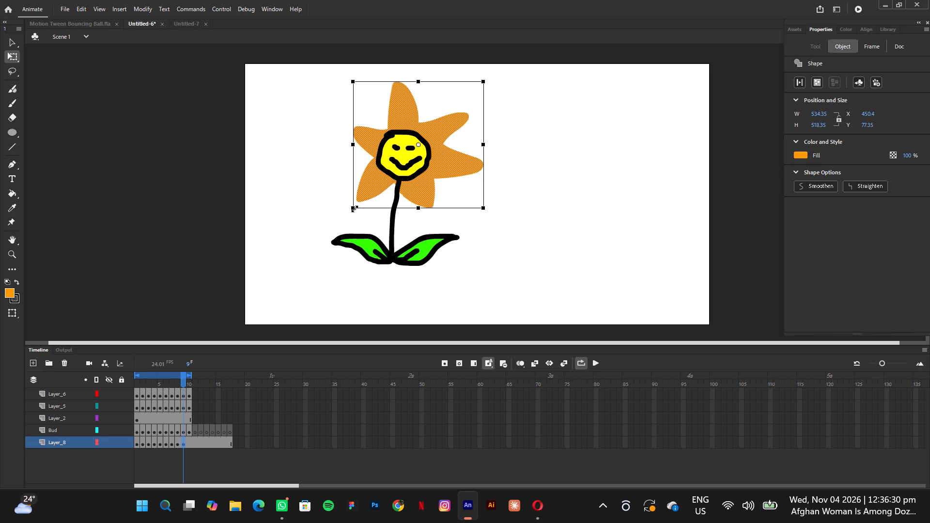
left_click_drag(355, 209, 356, 208)
left_click_drag(489, 210, 490, 208)
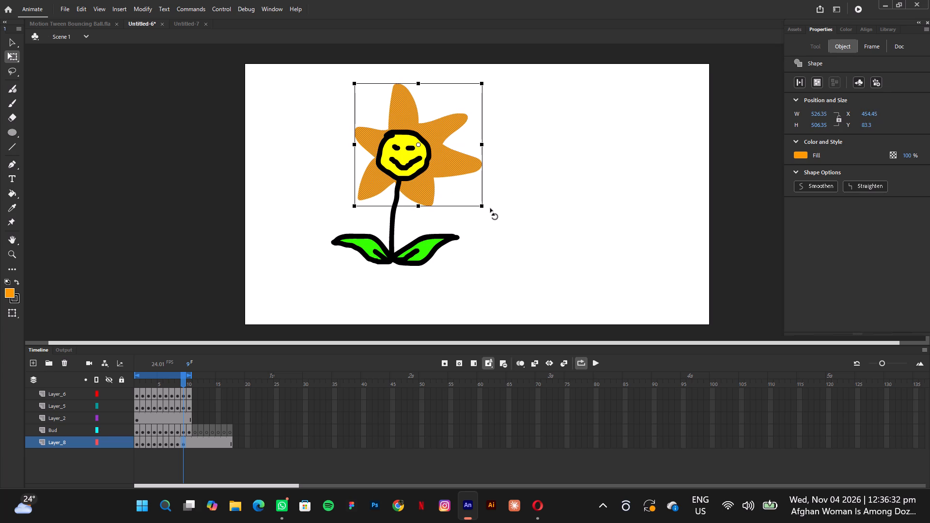
left_click_drag(490, 208, 495, 204)
left_click(440, 155)
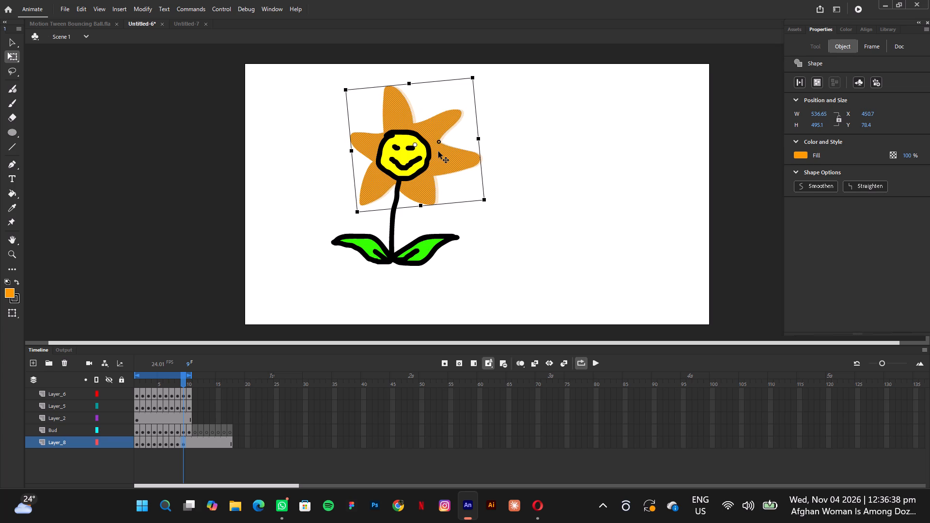
left_click_drag(476, 73, 471, 75)
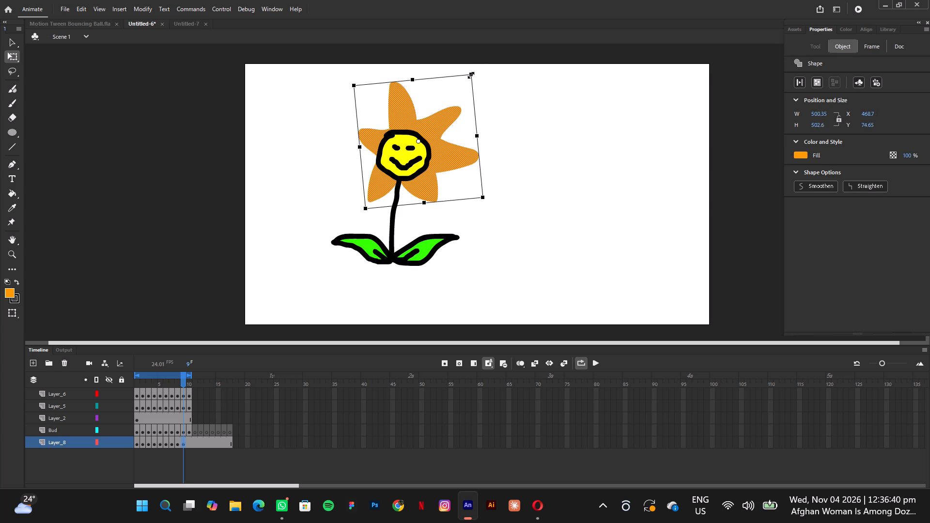
left_click_drag(471, 75, 471, 78)
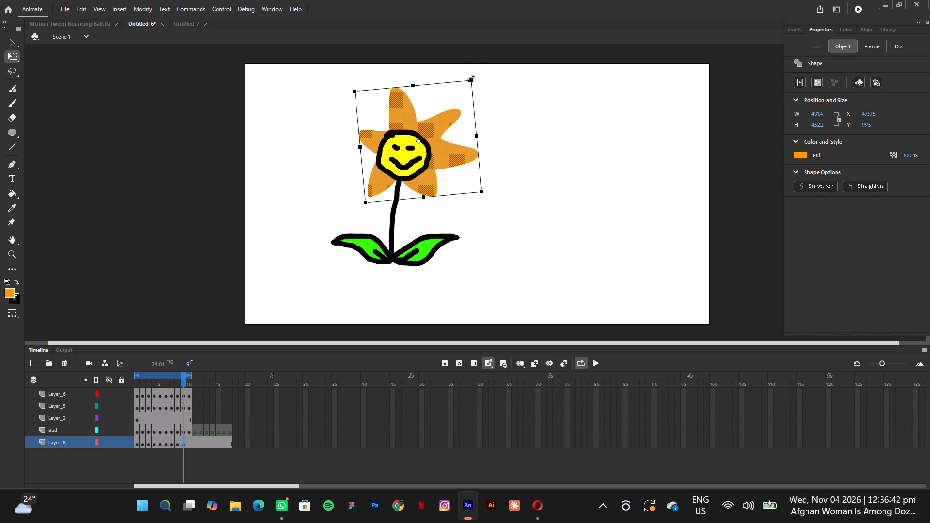
left_click_drag(471, 78, 471, 77)
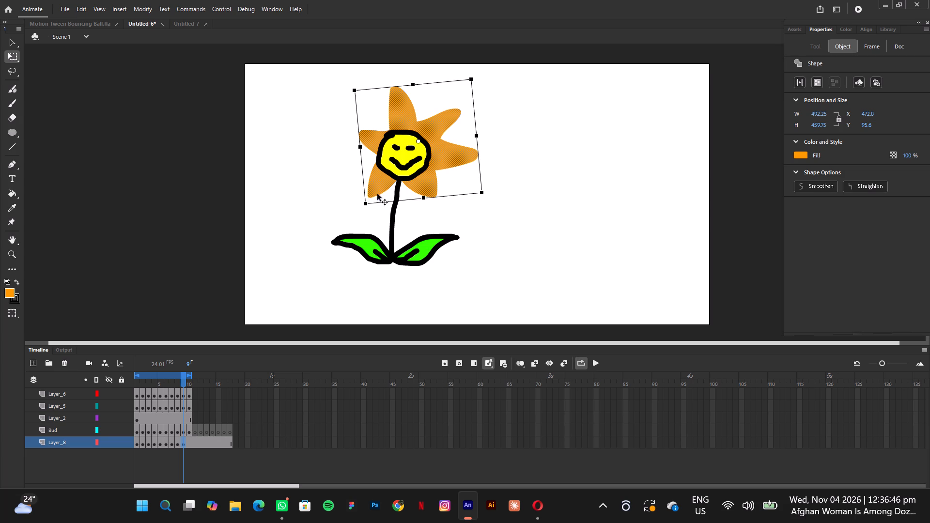
left_click(364, 204)
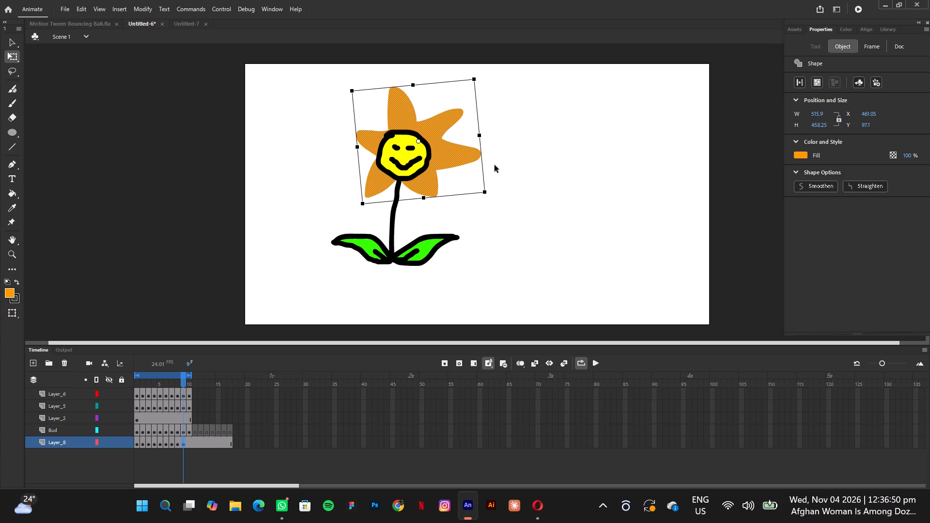
Recentre the frame 9 petals behind the bud at about X 441, Y 97.
left_click_drag(453, 152, 449, 152)
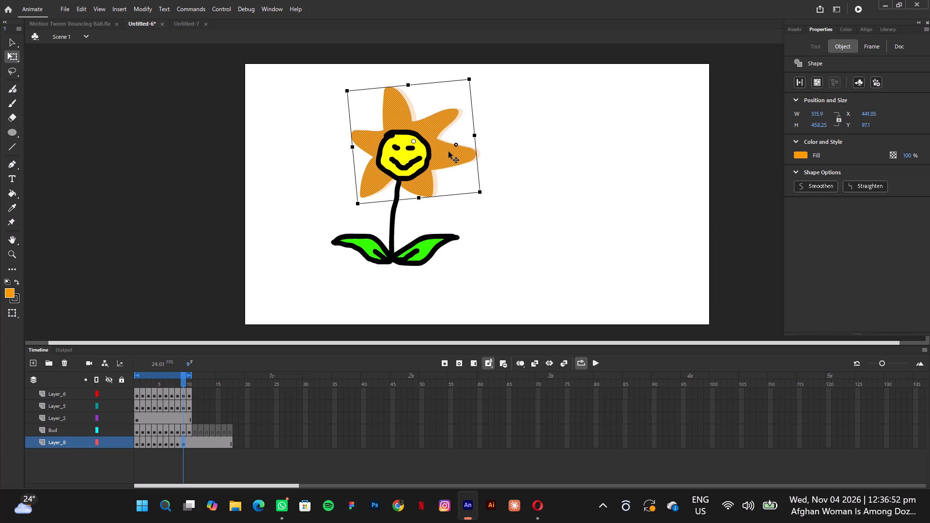
left_click_drag(449, 152, 449, 155)
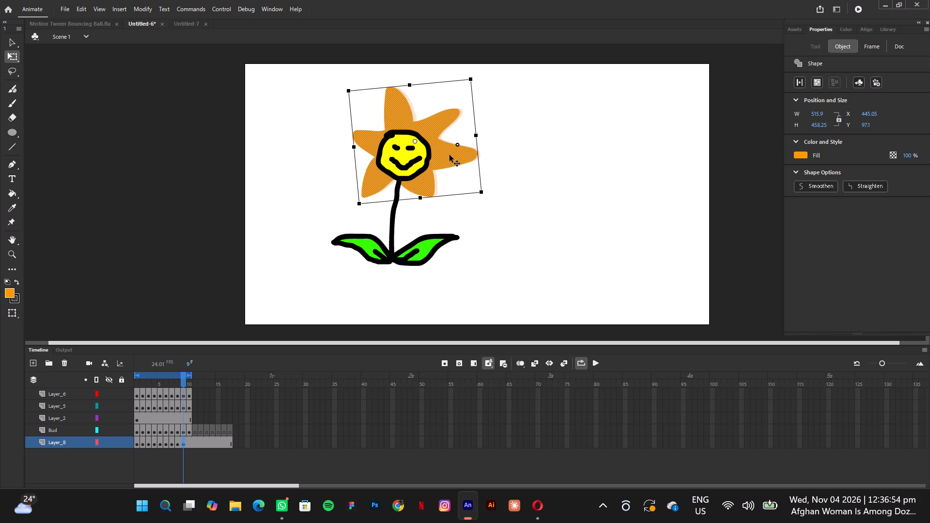
left_click_drag(449, 155, 449, 155)
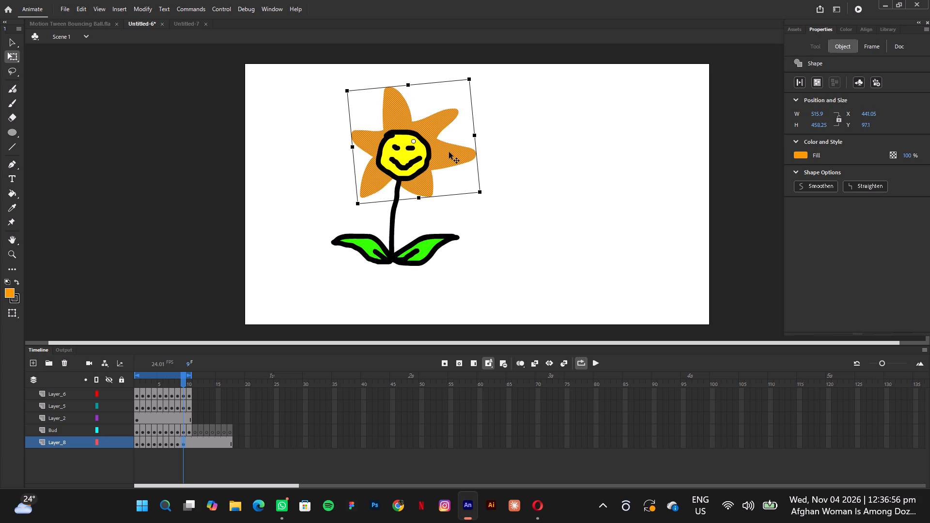
On frame 10 of Layer_8, rotate the orange petals slightly counterclockwise and reposition them behind the bud at about X 397, Y 86.
left_click(188, 447)
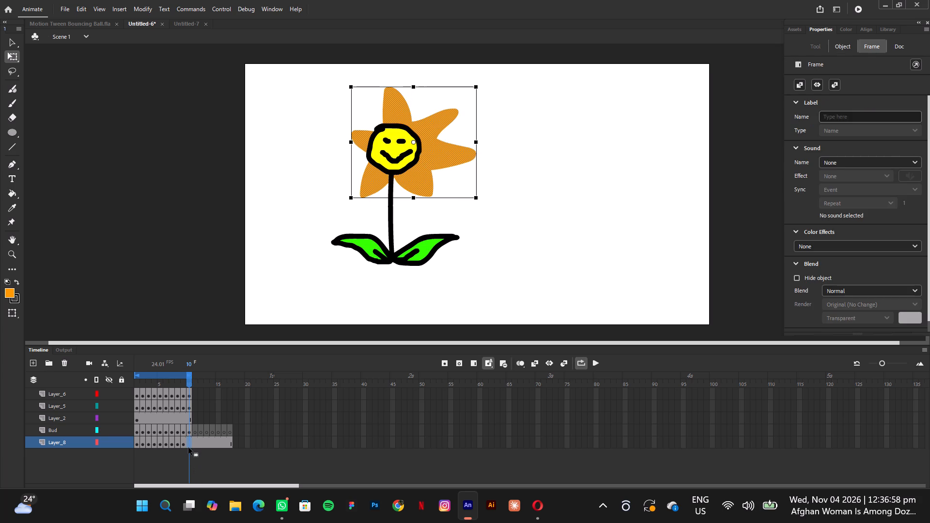
left_click_drag(448, 149, 441, 142)
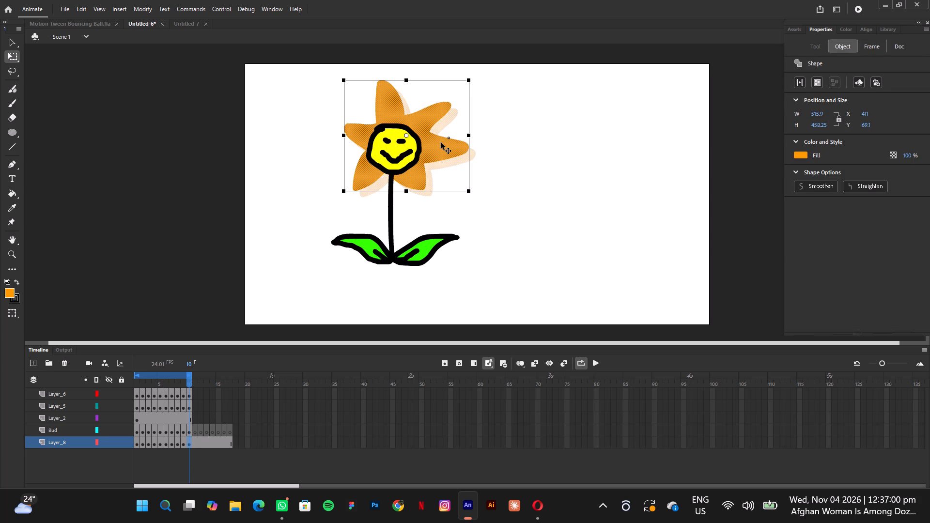
left_click_drag(441, 142, 443, 146)
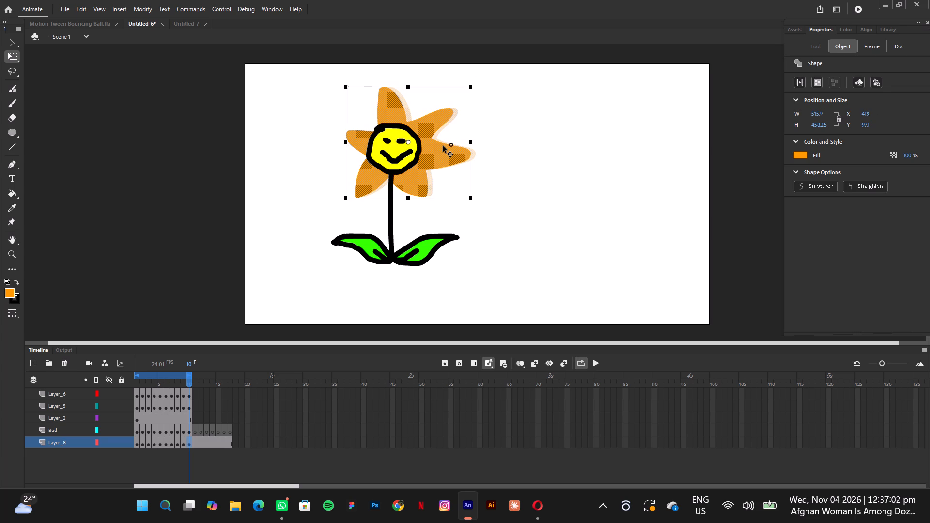
left_click_drag(443, 146, 441, 144)
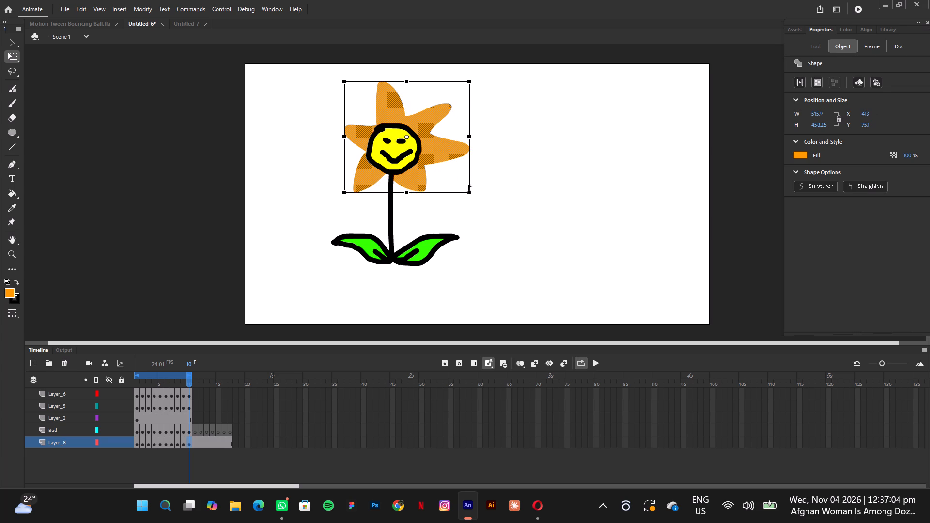
left_click_drag(474, 199, 484, 197)
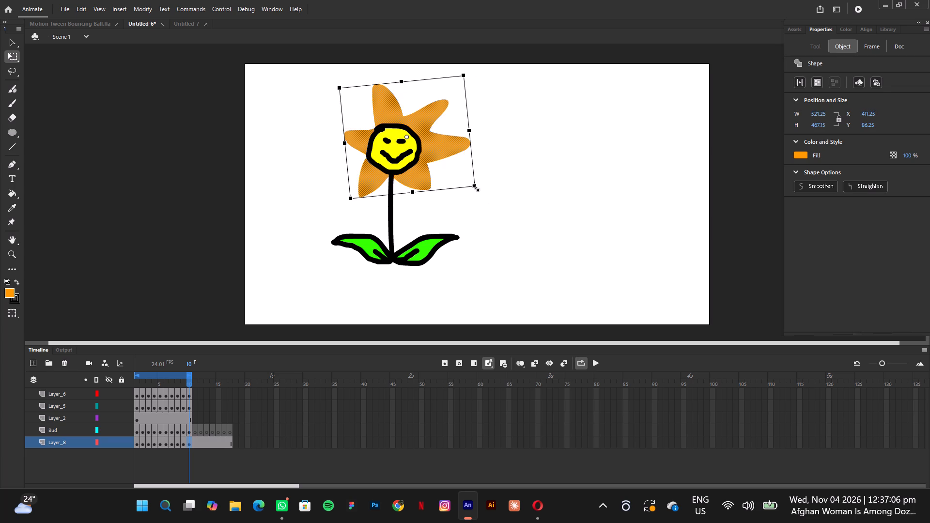
left_click_drag(454, 152, 449, 150)
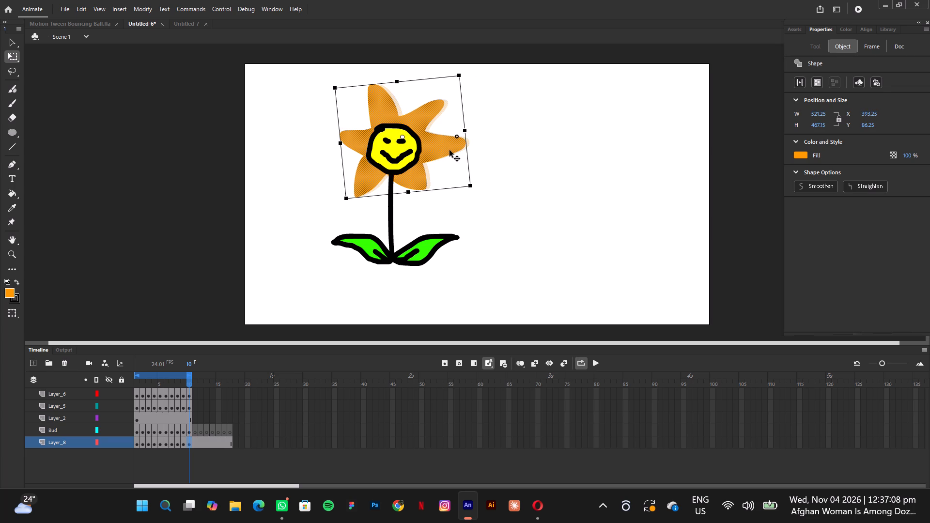
left_click_drag(449, 150, 451, 153)
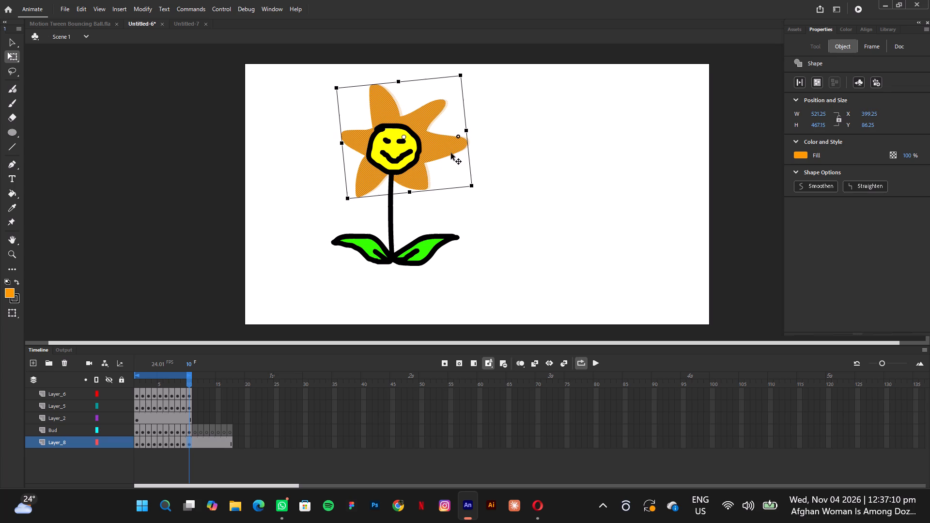
left_click_drag(451, 153, 449, 151)
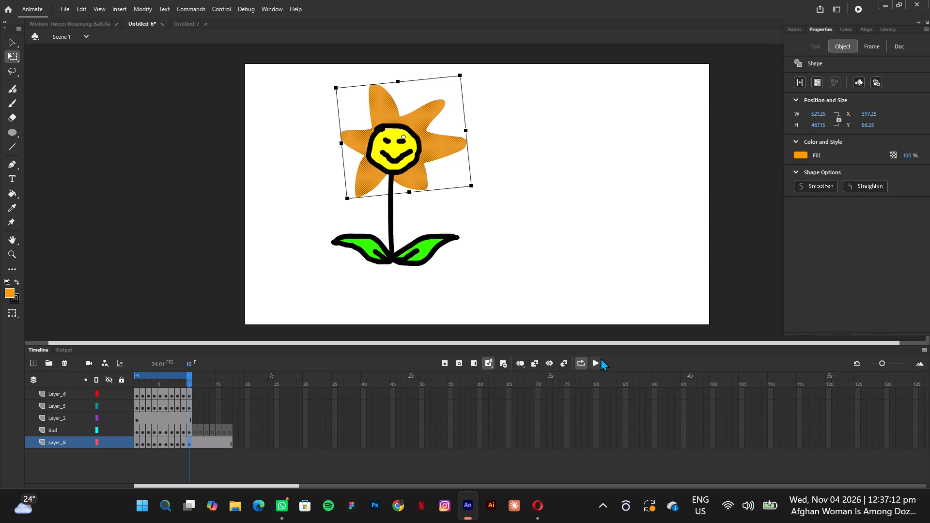
Play the looping animation to review the petals moving with the flower's sway.
left_click(598, 359)
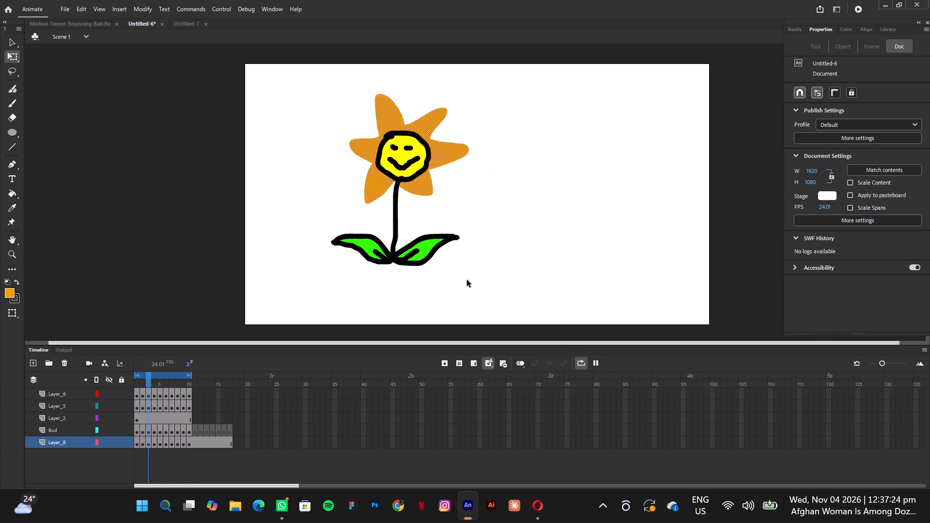
Start saving the flower animation as a new Animate document.
left_click(61, 9)
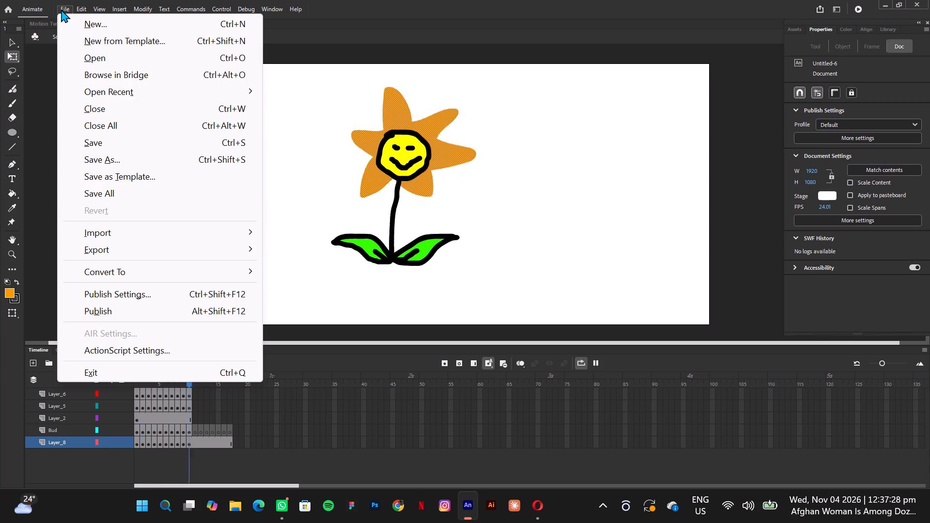
left_click(116, 156)
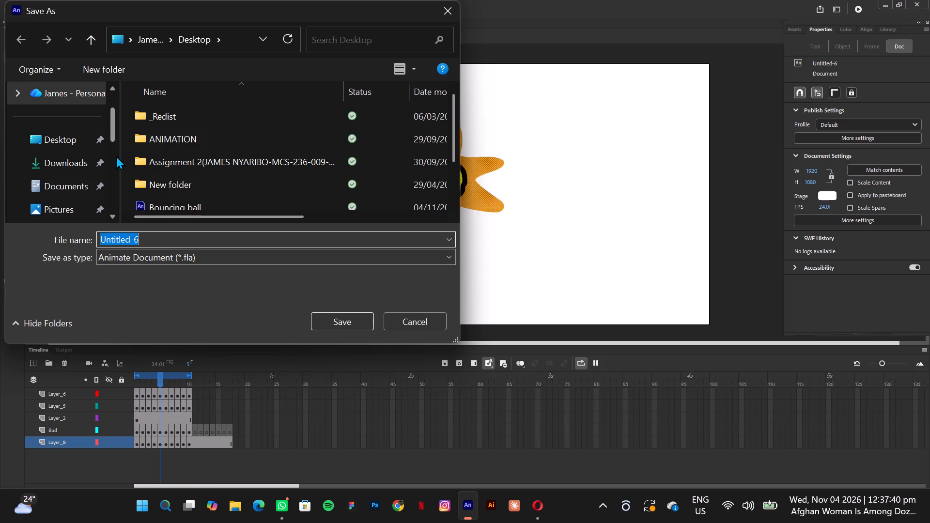
Name the flower animation file Dancing Sunflower and save it to the Desktop as an Animate document.
key("BackSpace")
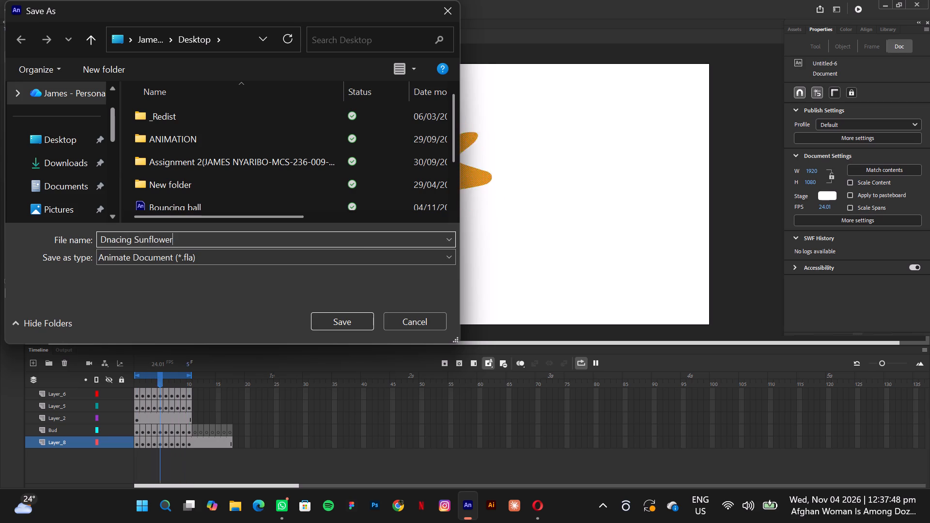
key("Left")
key("Left")
key("Left")
key("Left")
key("Left")
key("Left")
key("Left")
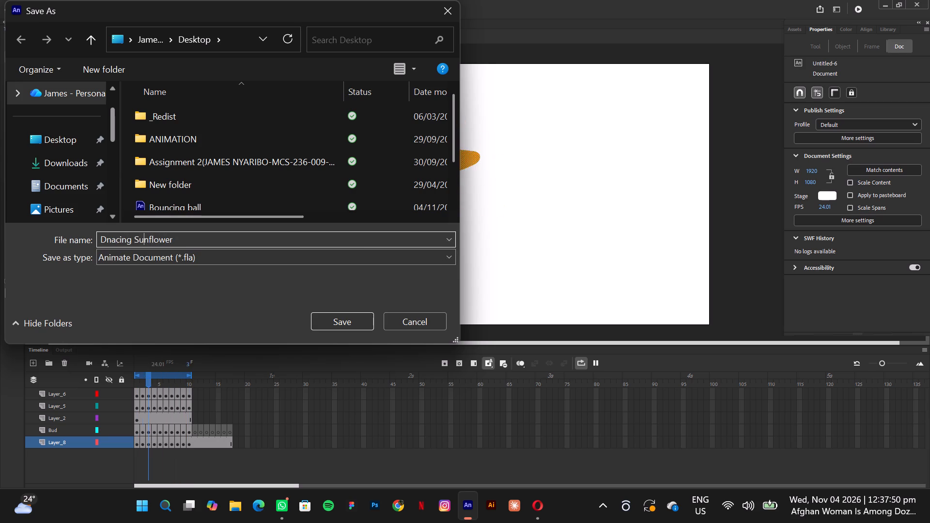
key("Left")
key("Left")
key("Left")
key("Left")
key("Left")
key("Left")
key("Left")
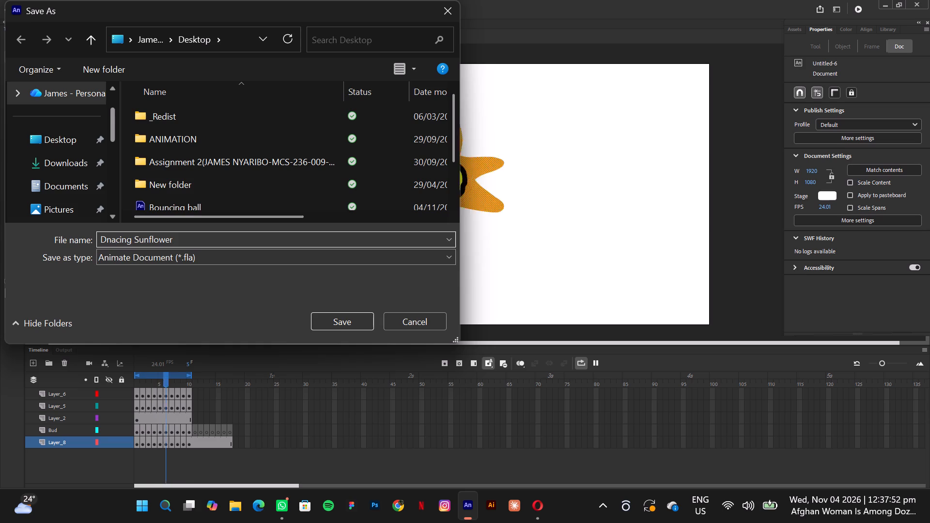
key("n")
key("Left")
key("Left")
key("BackSpace")
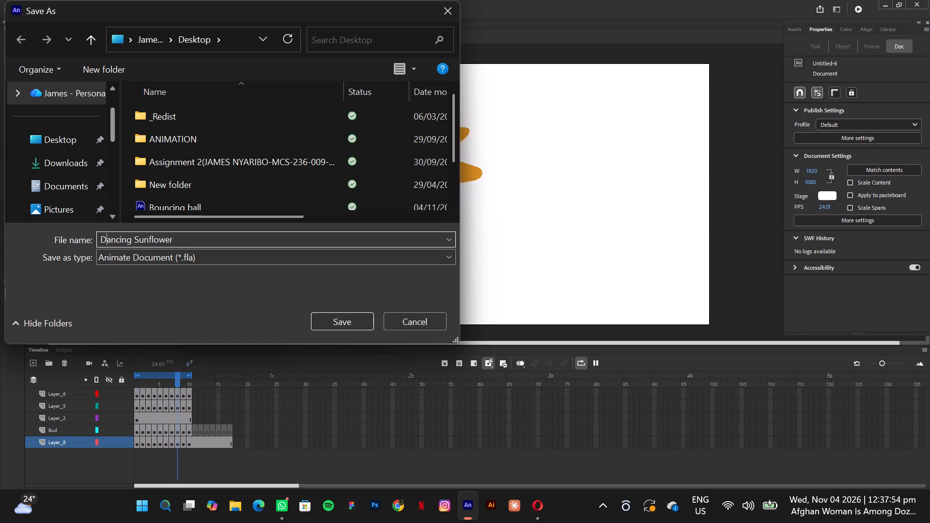
left_click(352, 317)
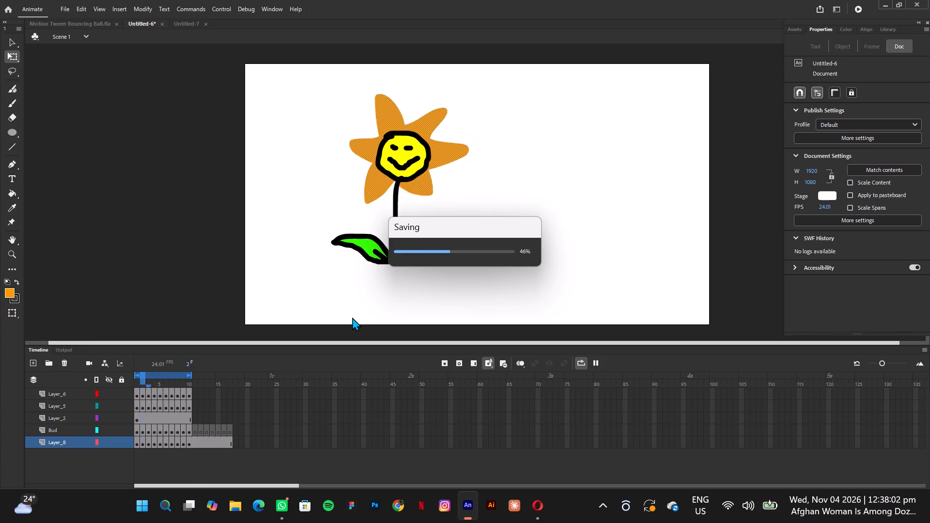
Close the Dancing Sunflower and Motion Tween Bouncing Ball documents, leaving the blank Untitled-7 document open.
left_click(191, 23)
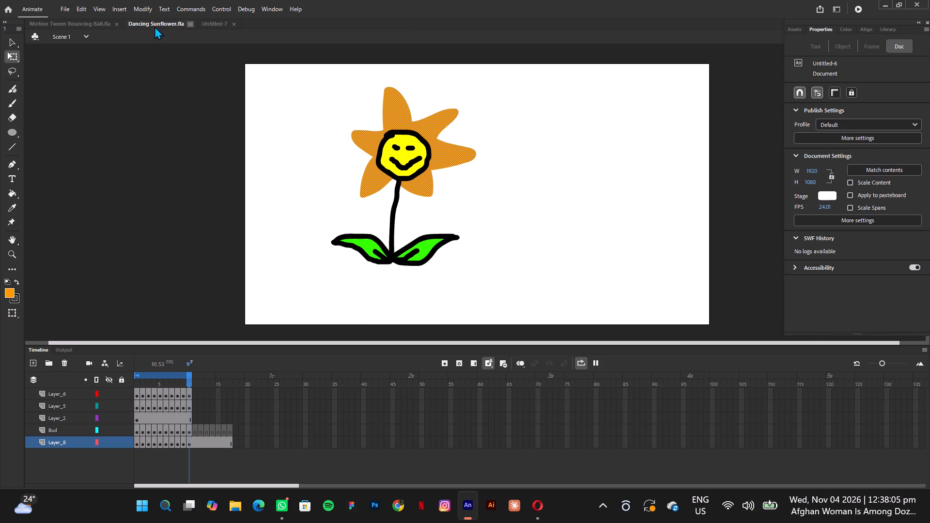
left_click(118, 26)
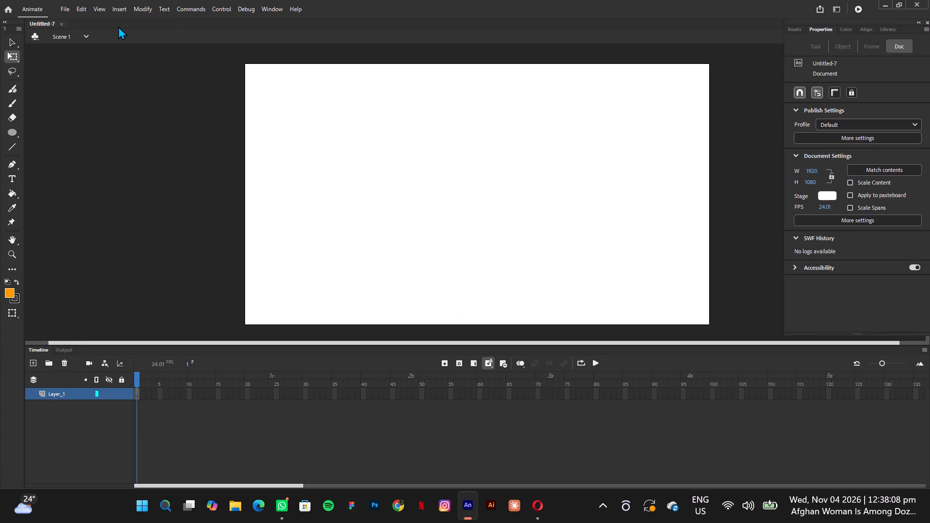